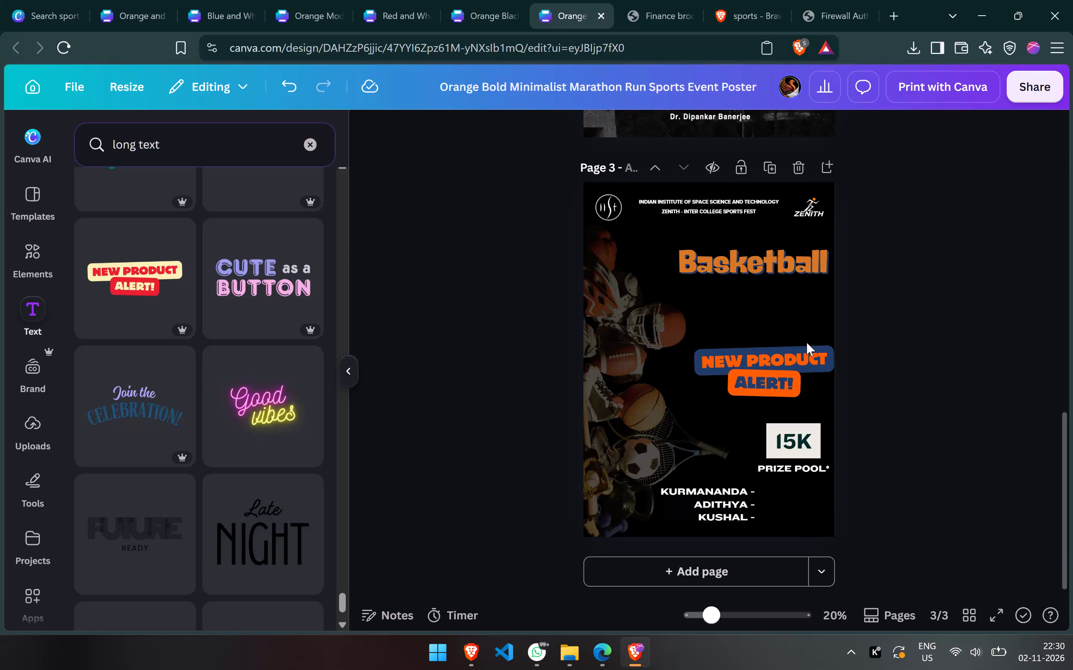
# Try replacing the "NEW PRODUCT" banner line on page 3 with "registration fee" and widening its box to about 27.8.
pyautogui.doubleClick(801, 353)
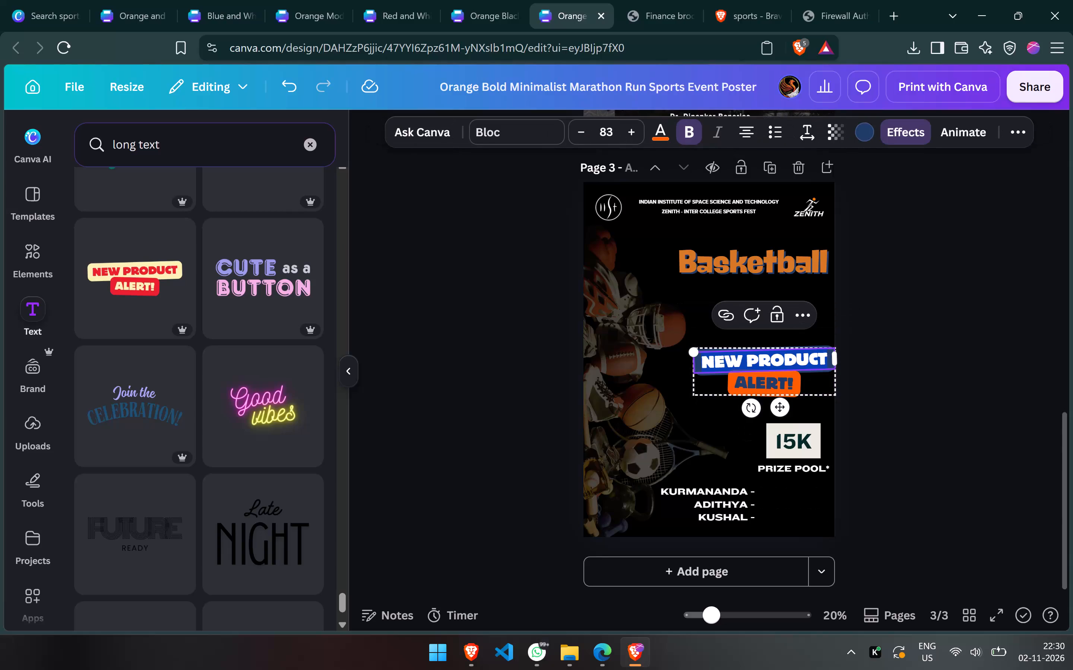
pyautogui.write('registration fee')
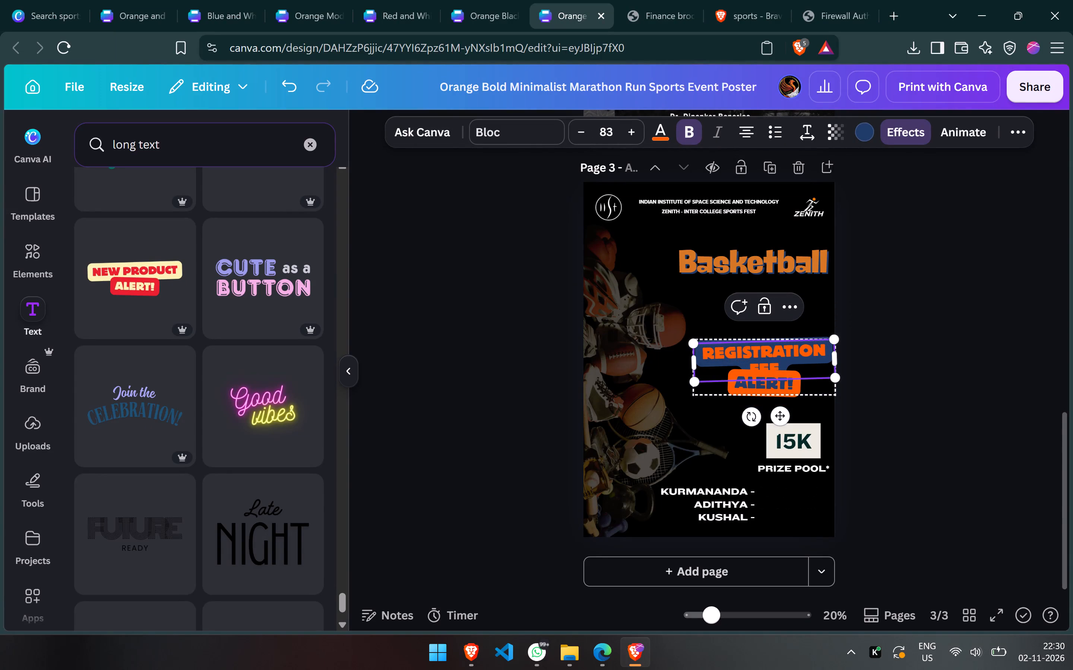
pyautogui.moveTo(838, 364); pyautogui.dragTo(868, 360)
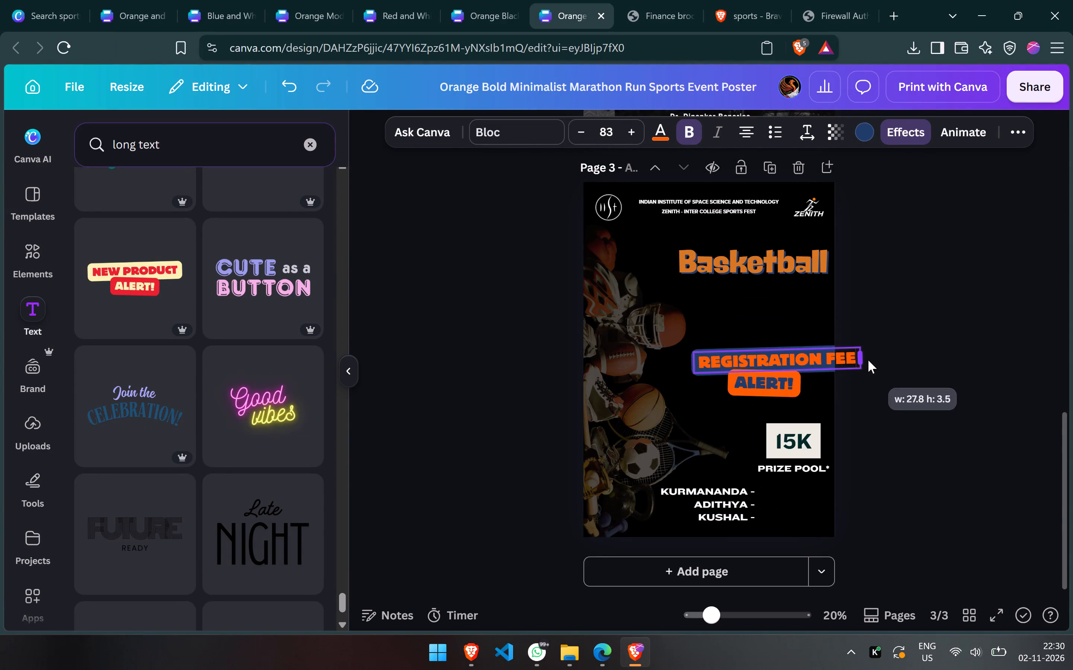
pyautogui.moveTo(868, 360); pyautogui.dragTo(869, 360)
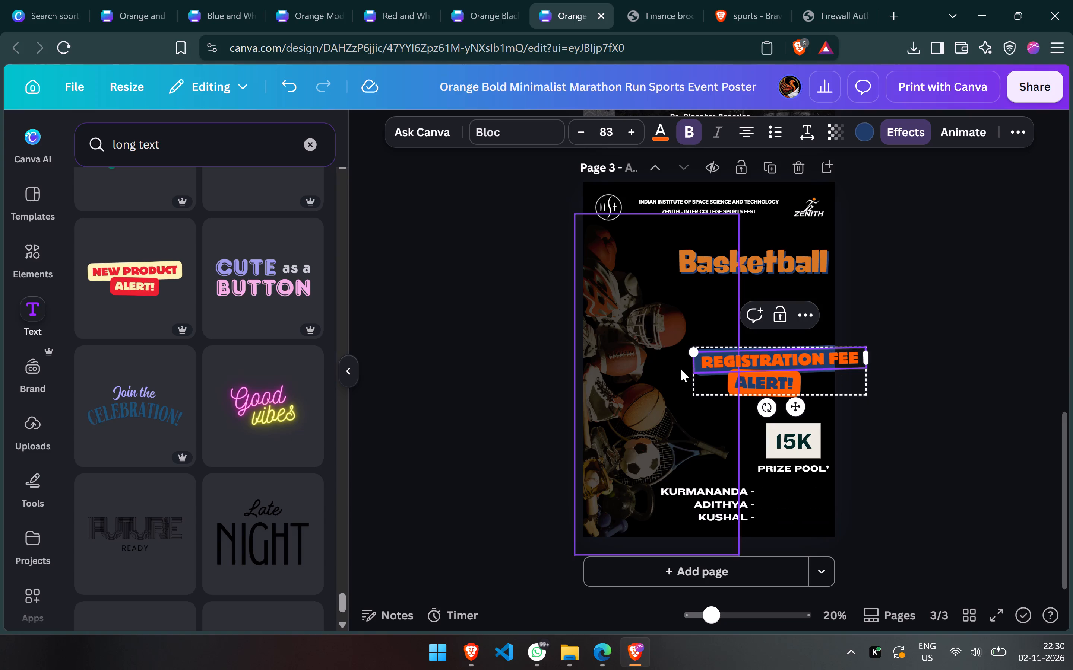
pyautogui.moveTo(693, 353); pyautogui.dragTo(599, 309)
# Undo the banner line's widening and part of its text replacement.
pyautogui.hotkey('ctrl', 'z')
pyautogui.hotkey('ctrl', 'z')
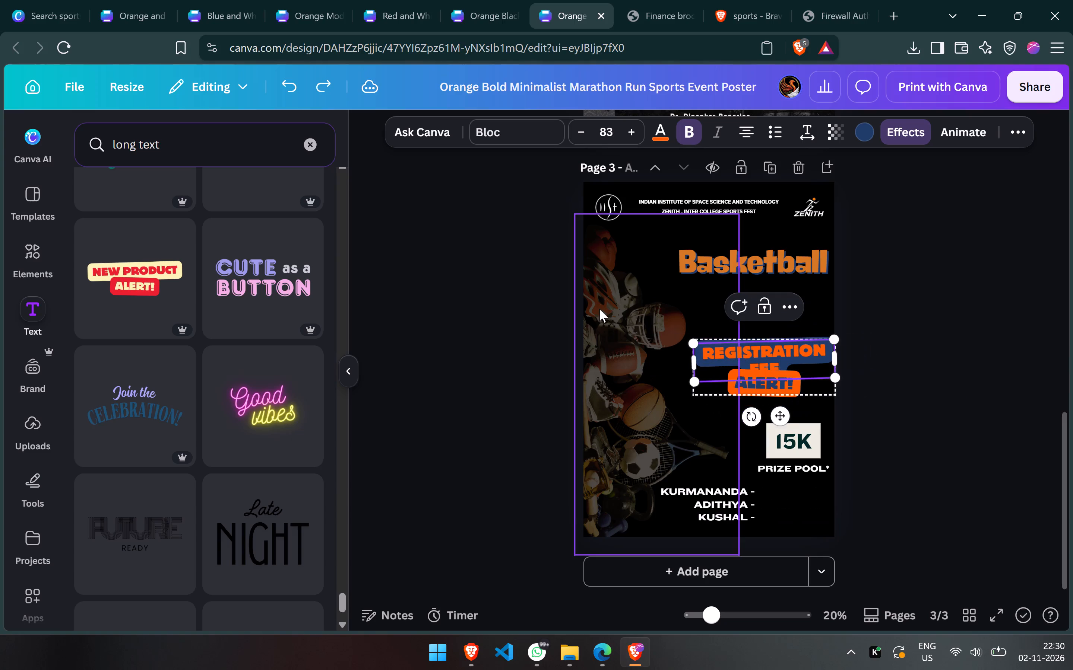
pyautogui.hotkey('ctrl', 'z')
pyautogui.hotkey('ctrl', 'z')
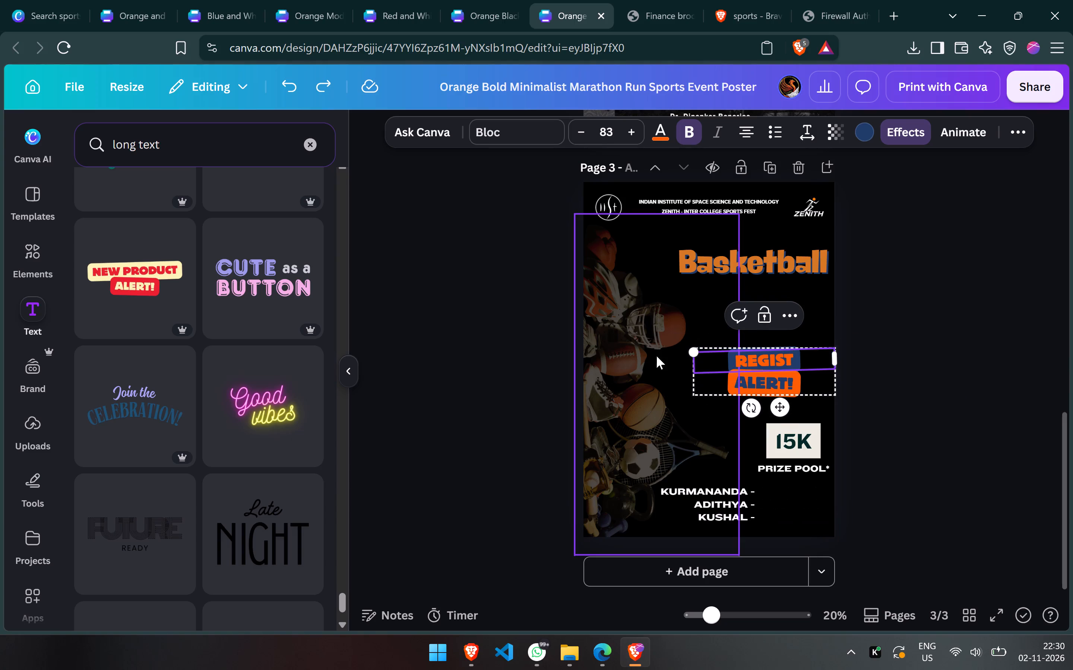
# Widen the grouped two-line banner by extending its left edge toward the sports equipment photo.
pyautogui.click(710, 382)
pyautogui.click(695, 369)
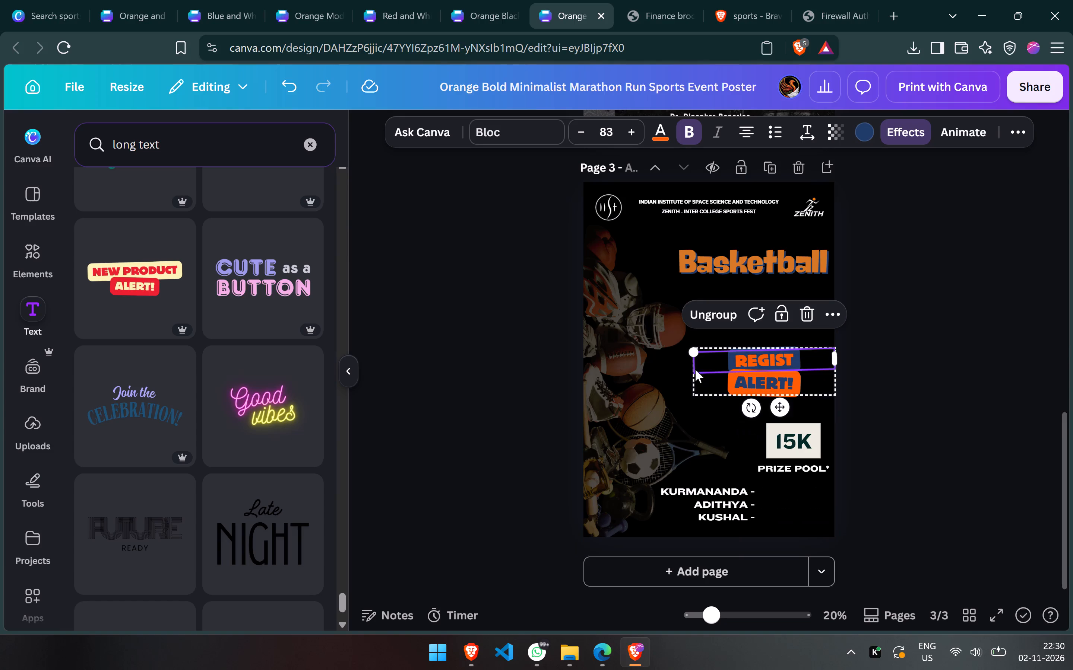
pyautogui.click(695, 380)
pyautogui.click(690, 389)
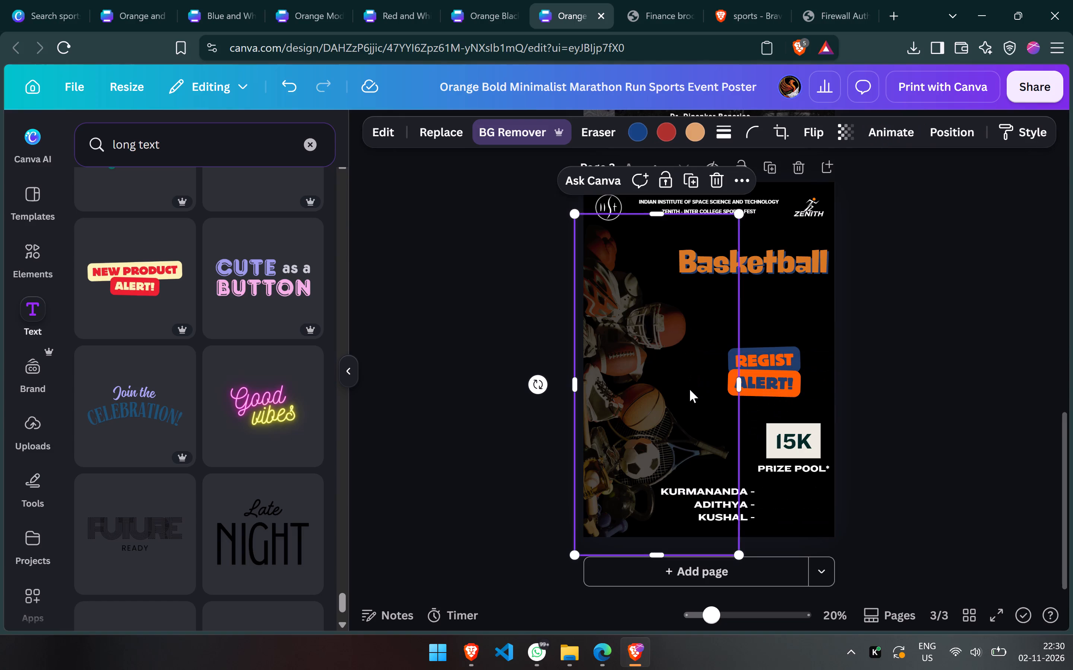
pyautogui.click(702, 386)
pyautogui.moveTo(693, 373); pyautogui.dragTo(628, 370)
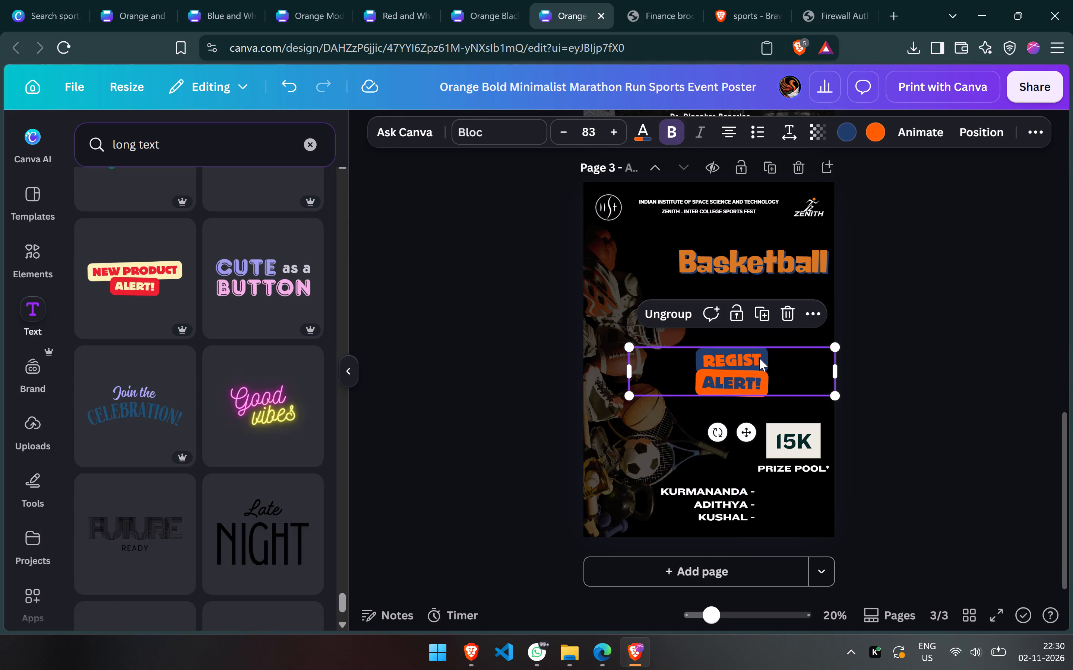
# Replace the banner's upper line "REGIST" with "registration fee".
pyautogui.doubleClick(759, 358)
pyautogui.doubleClick(759, 358)
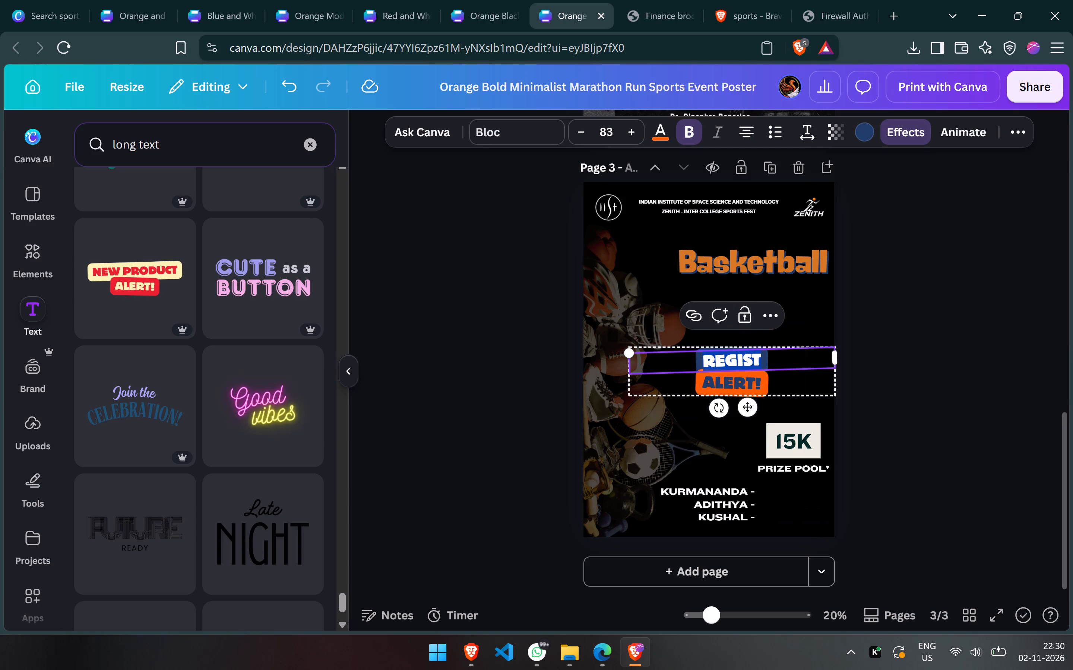
pyautogui.press('g')
pyautogui.press('BackSpace')
pyautogui.write('registration fee')
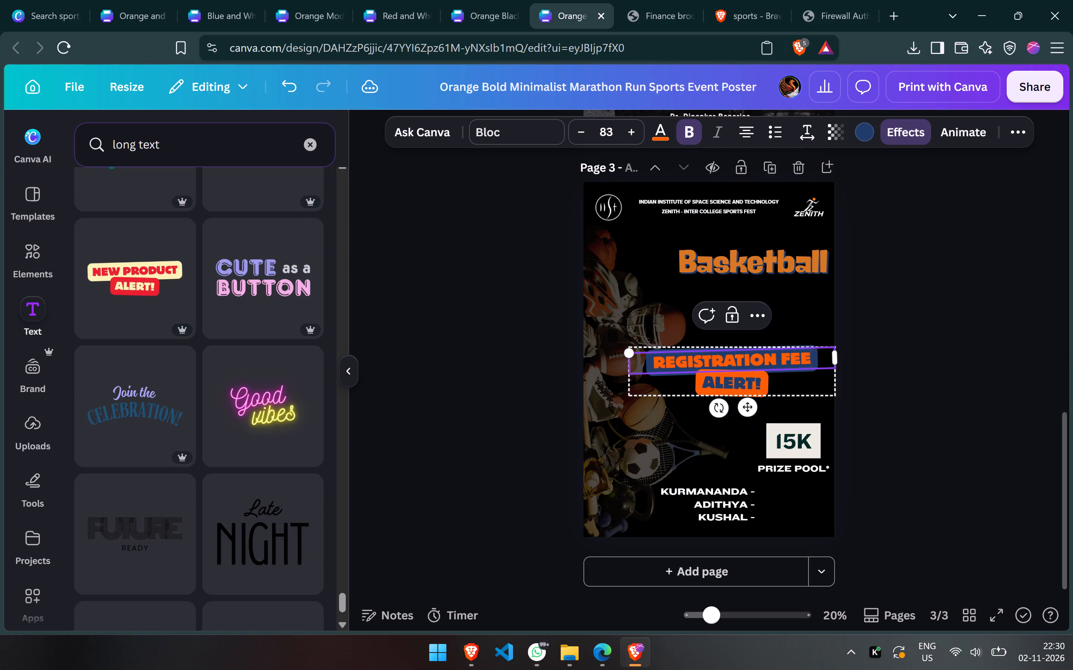
# Replace the banner's lower line "ALERT!" with "20".
pyautogui.doubleClick(746, 378)
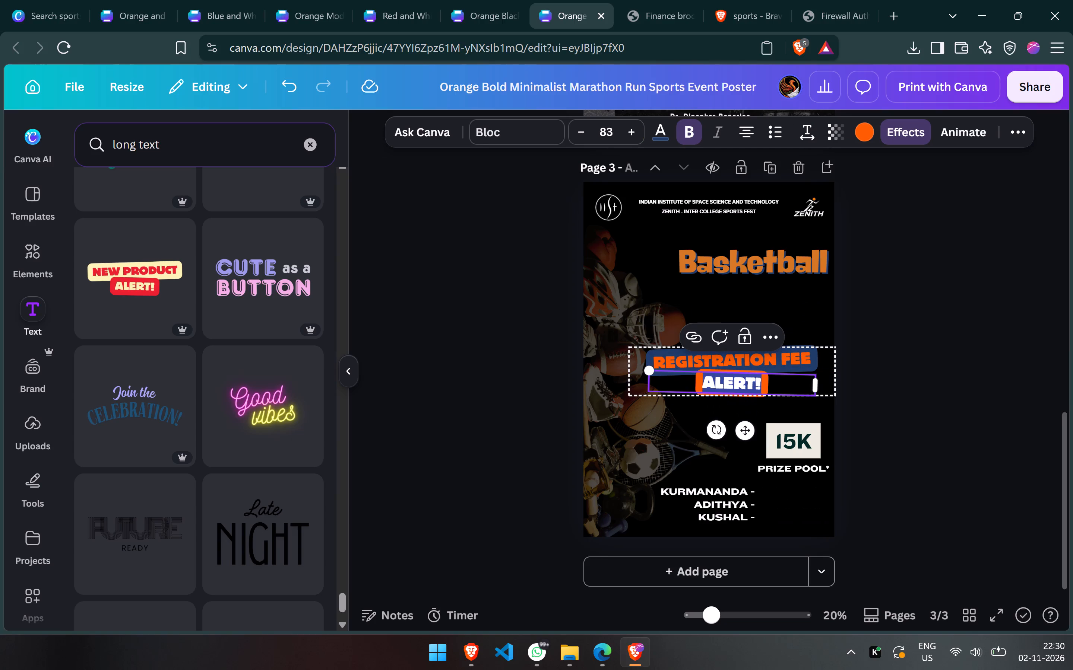
pyautogui.write('20')
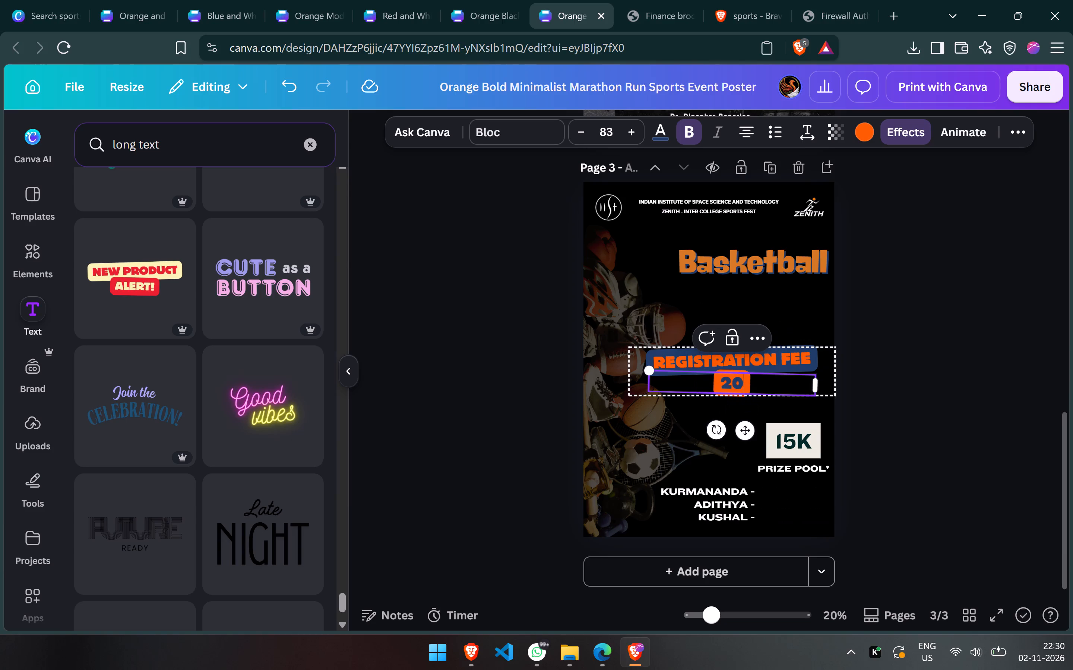
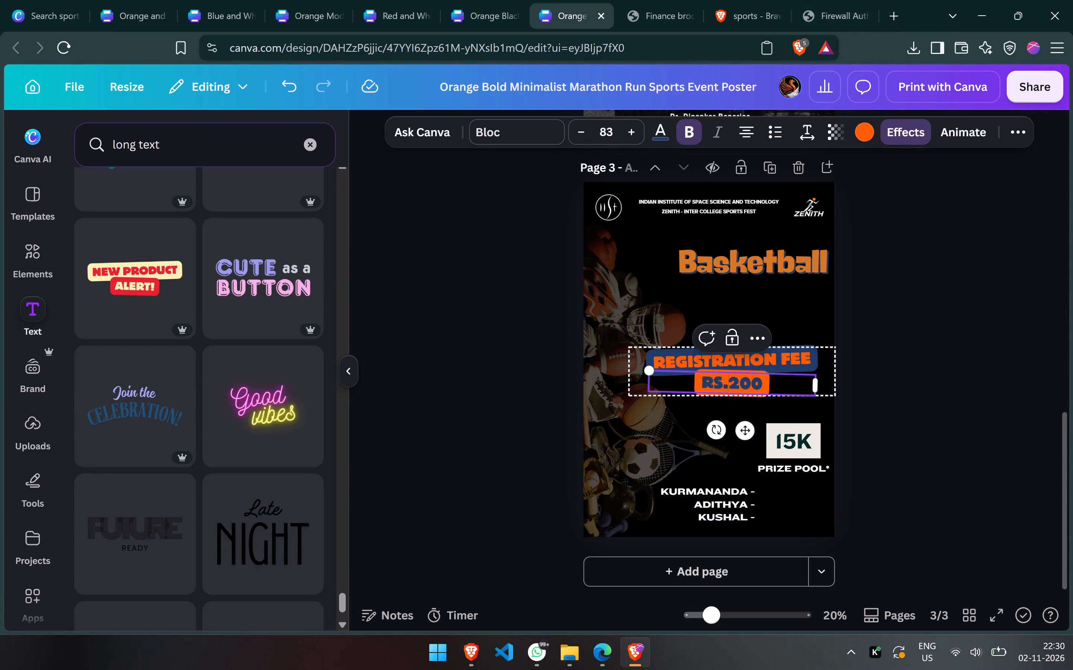
# Complete the banner's lower line so it reads "Rs. 200 per team".
pyautogui.press('space')
pyautogui.hotkey('ctrl', 'Right')
pyautogui.press('space')
pyautogui.write('per team')
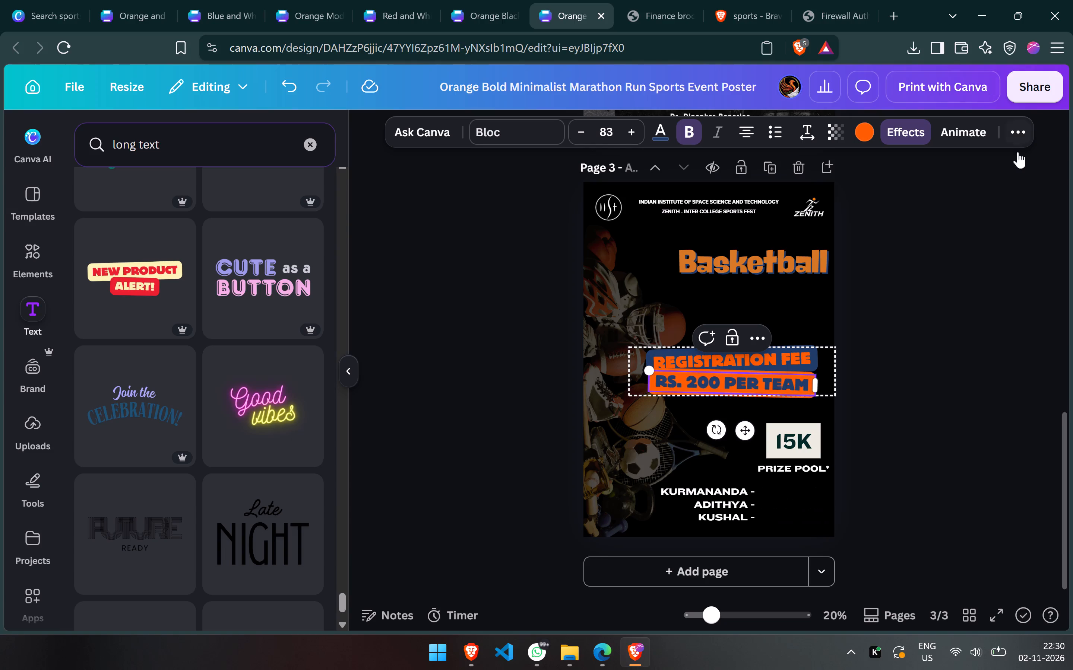
pyautogui.click(1006, 233)
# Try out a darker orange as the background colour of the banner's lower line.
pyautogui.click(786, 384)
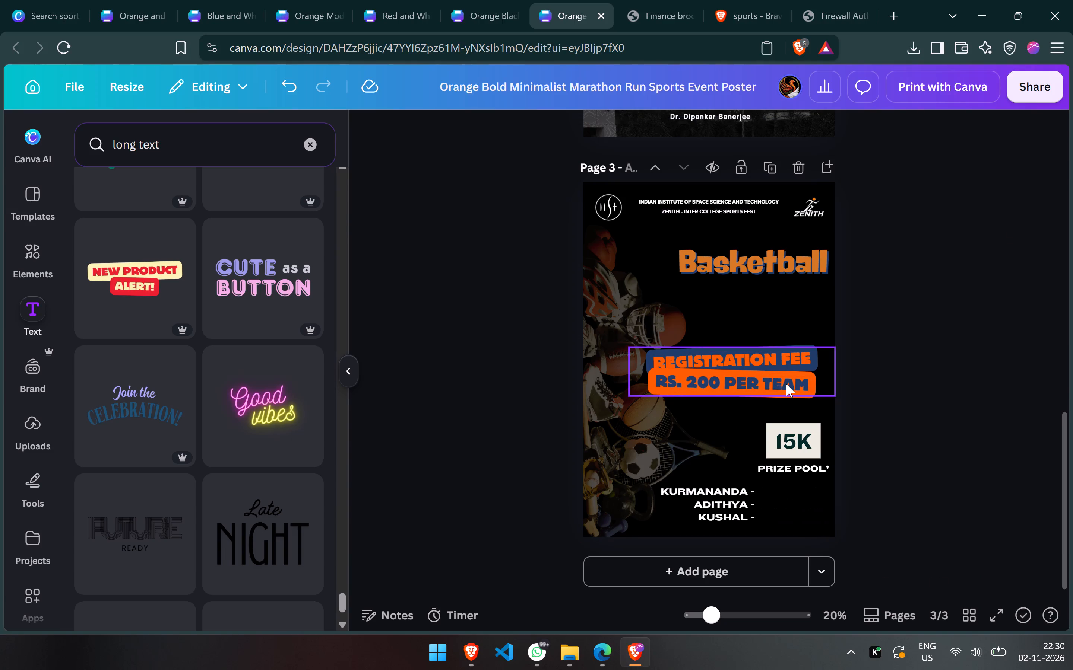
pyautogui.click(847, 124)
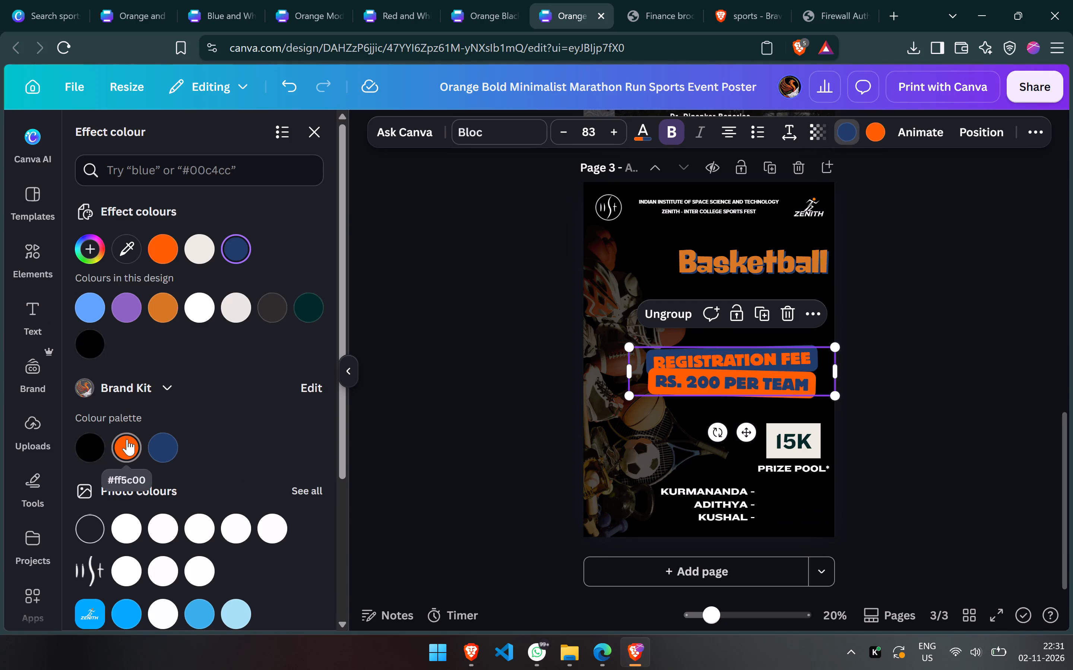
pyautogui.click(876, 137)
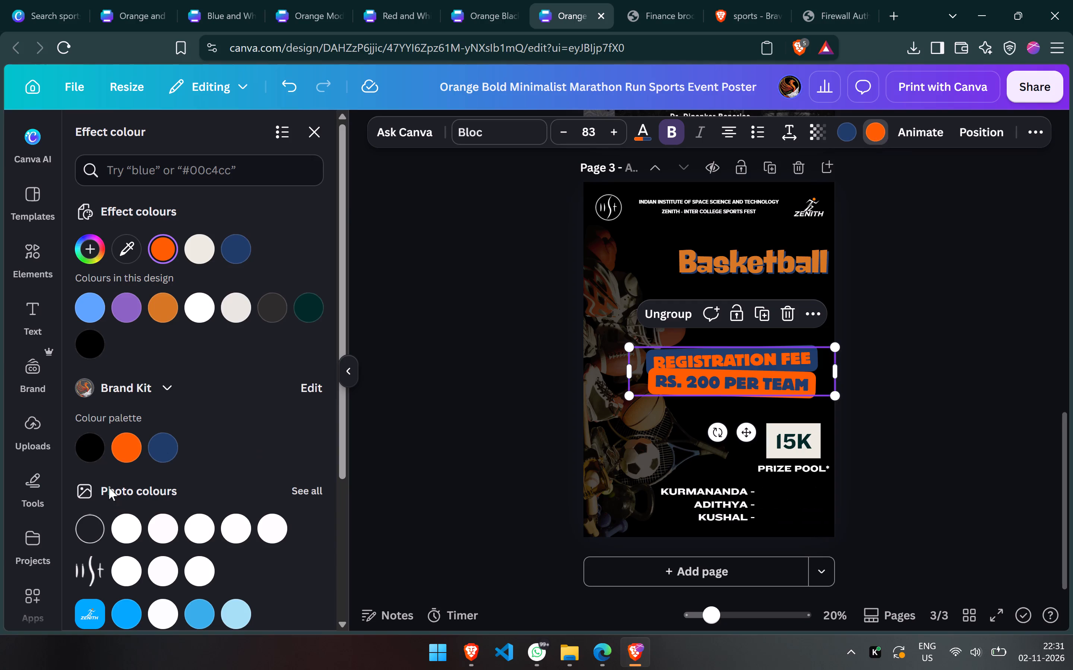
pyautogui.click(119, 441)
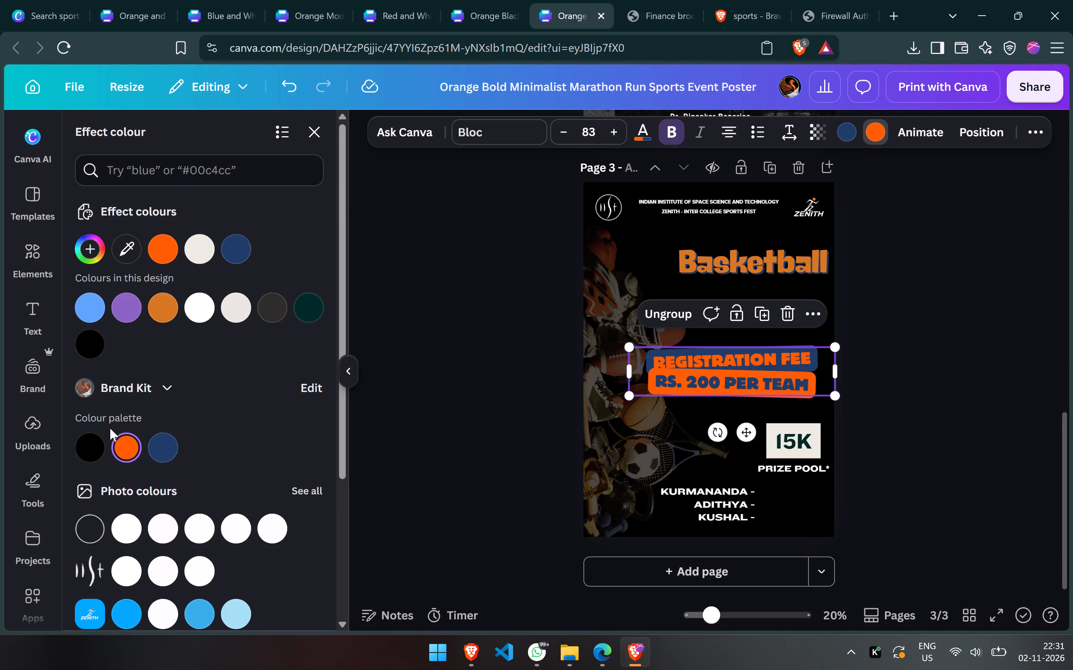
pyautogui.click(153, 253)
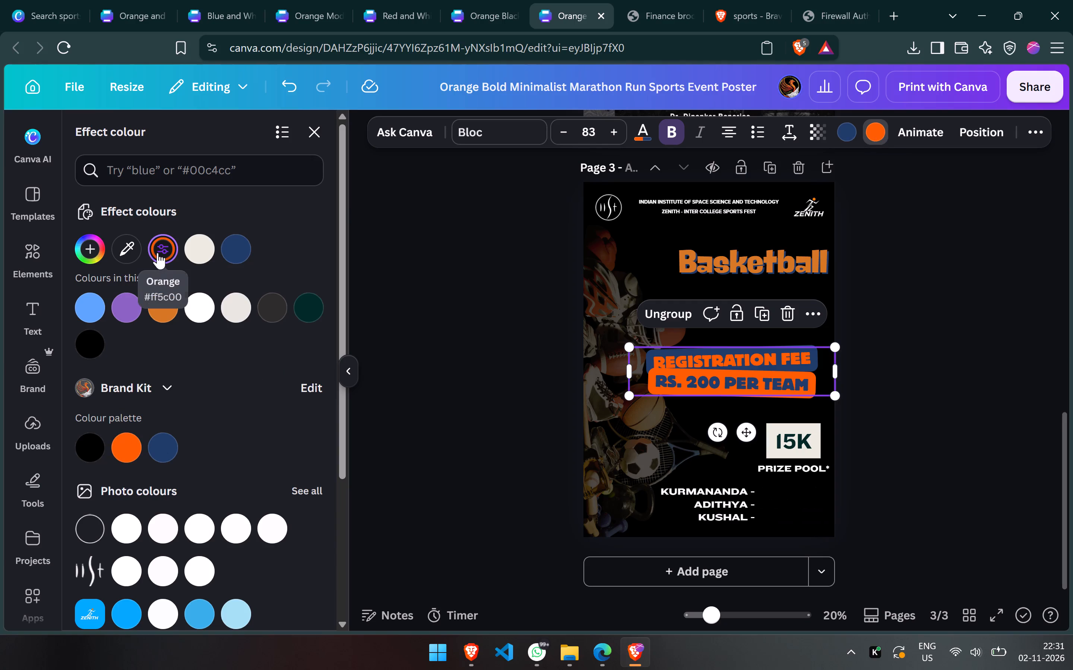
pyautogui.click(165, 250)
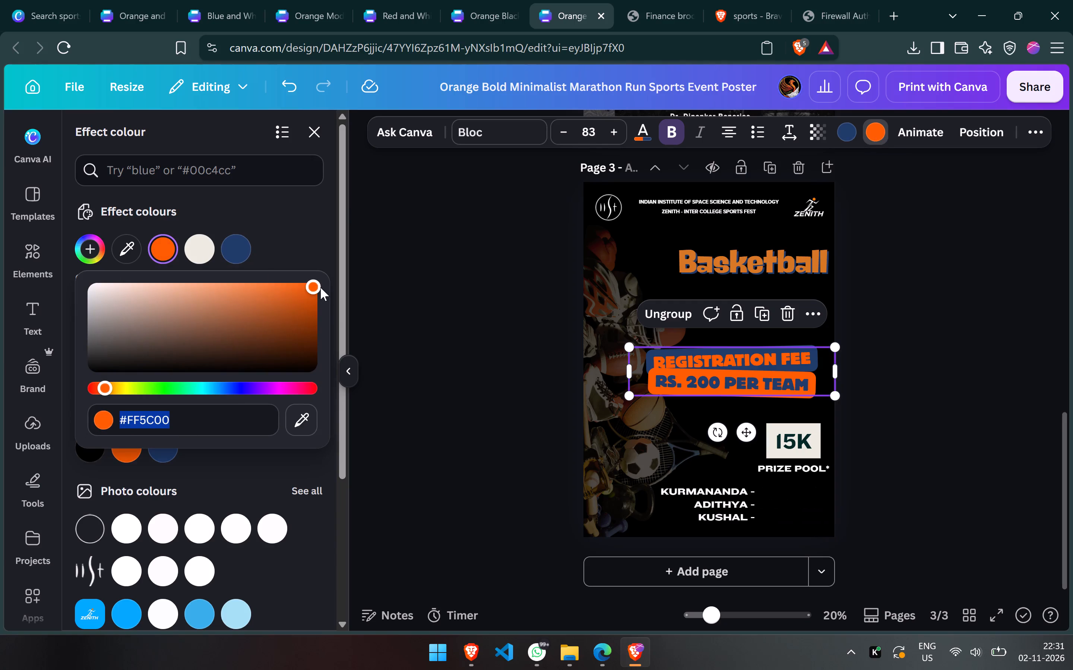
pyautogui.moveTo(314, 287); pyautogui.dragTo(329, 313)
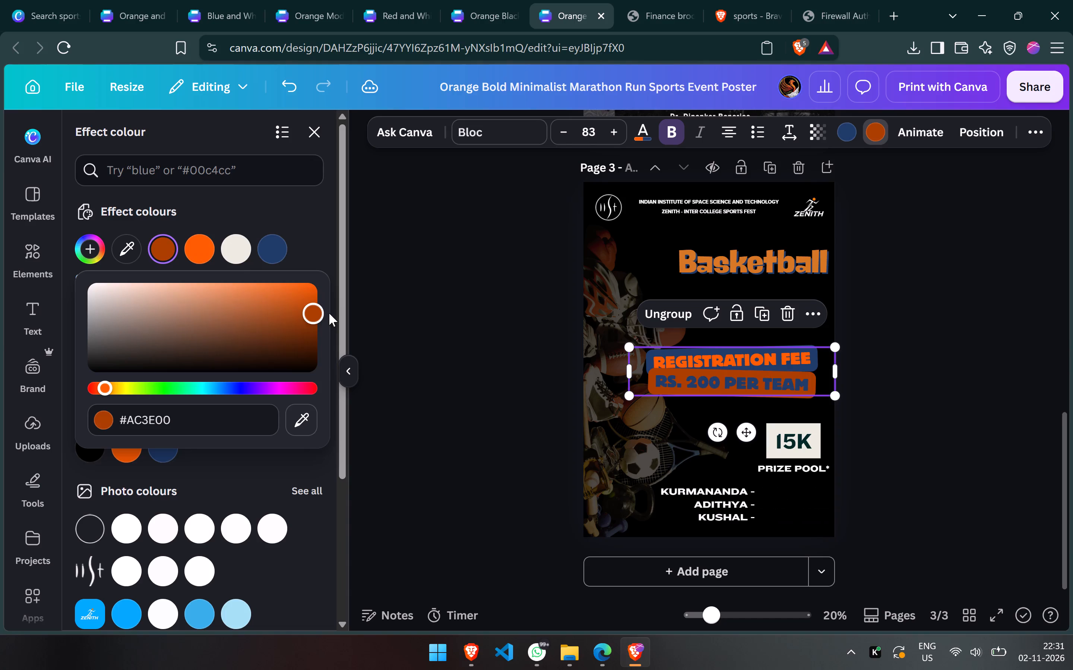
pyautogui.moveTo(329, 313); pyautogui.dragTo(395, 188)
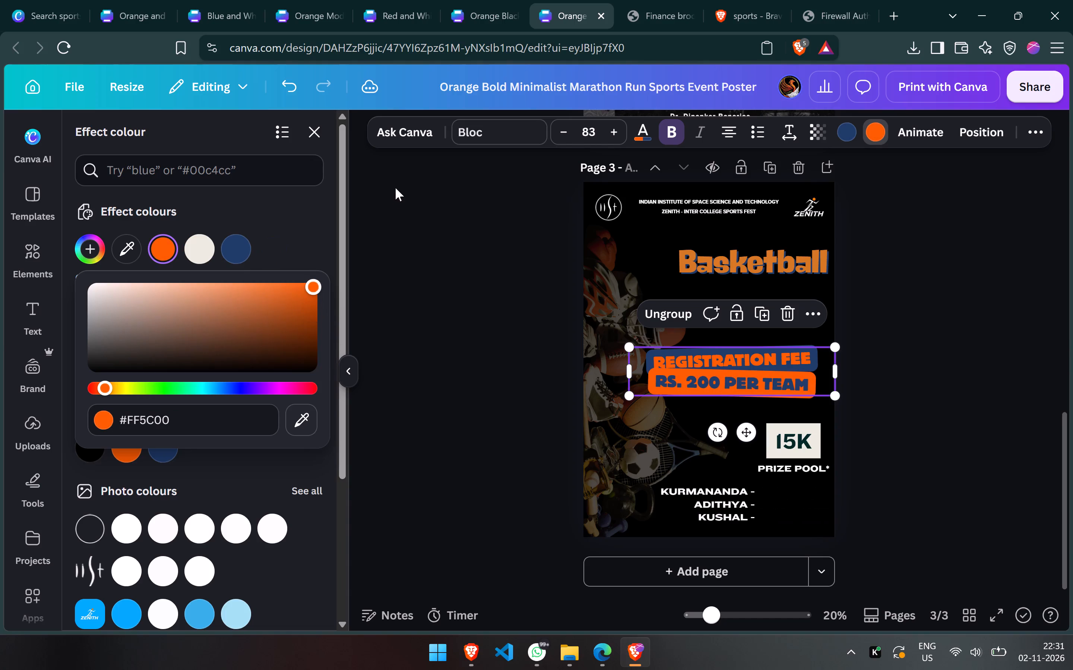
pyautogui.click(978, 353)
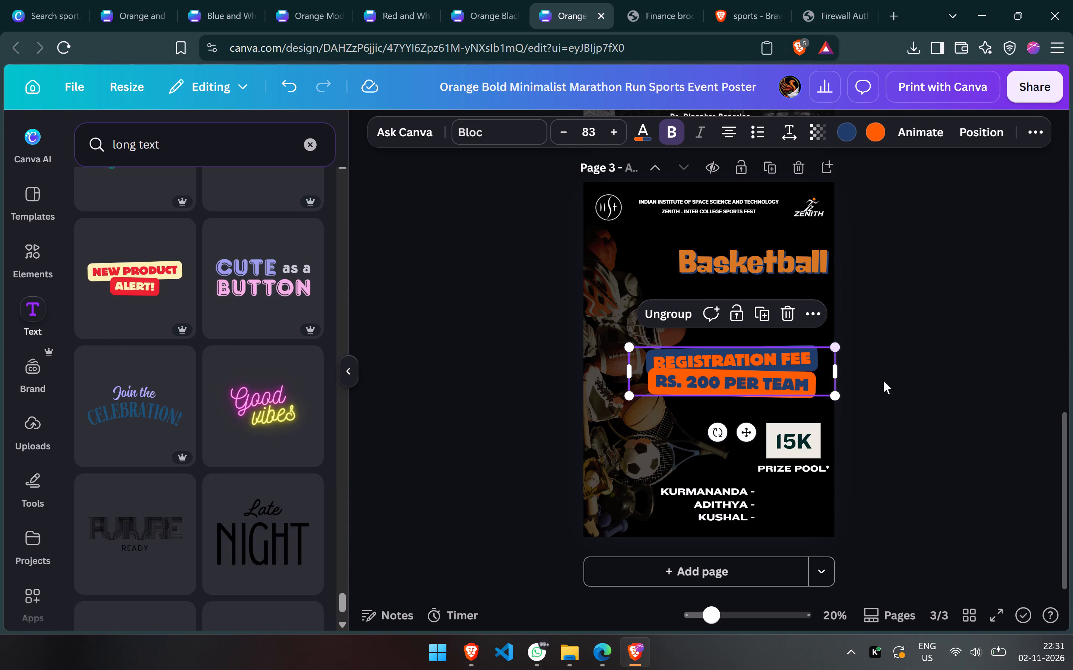
# Recolour the background of the banner's lower line to the muted orange used by the Basketball title.
pyautogui.click(871, 133)
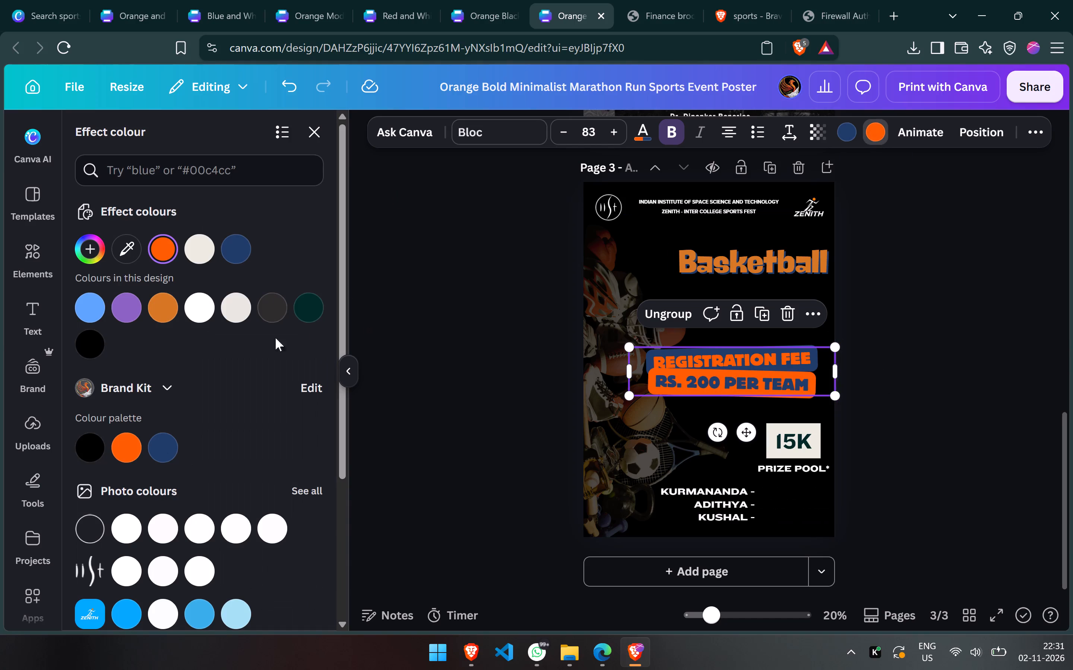
pyautogui.click(160, 299)
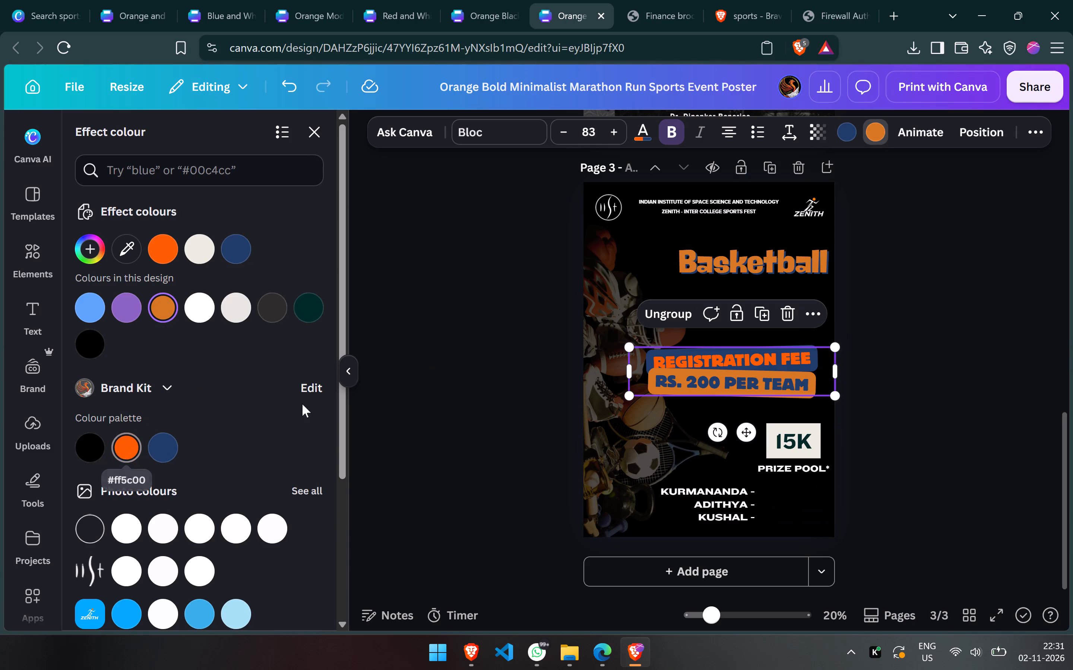
pyautogui.click(870, 431)
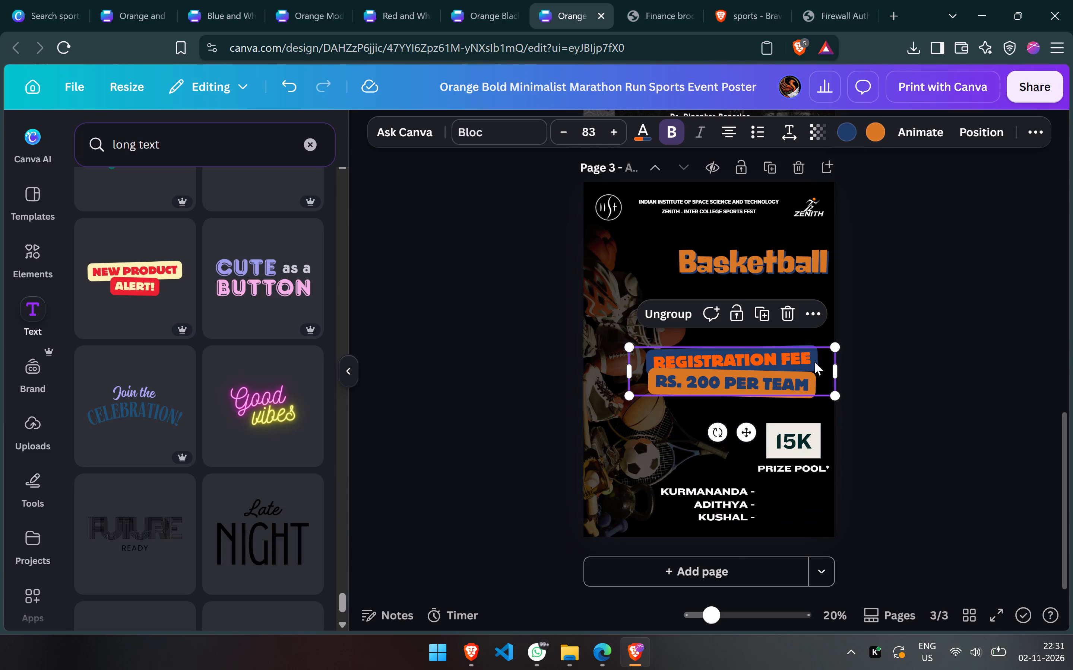
# Set the text colour of the banner's "Registration fee" line to the same muted orange.
pyautogui.click(802, 360)
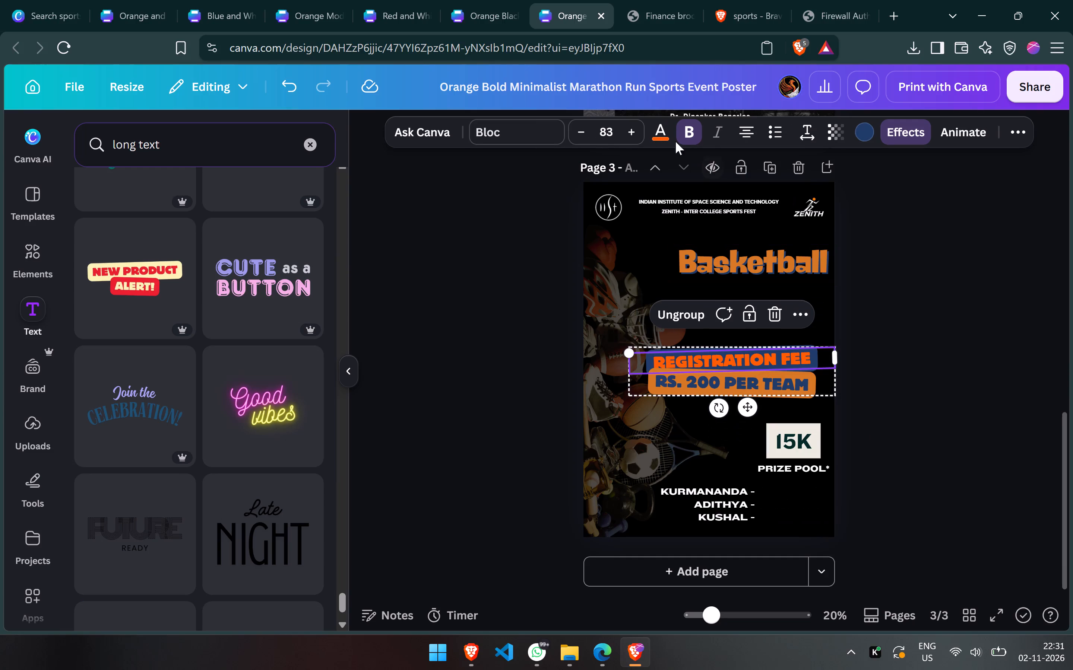
pyautogui.click(660, 131)
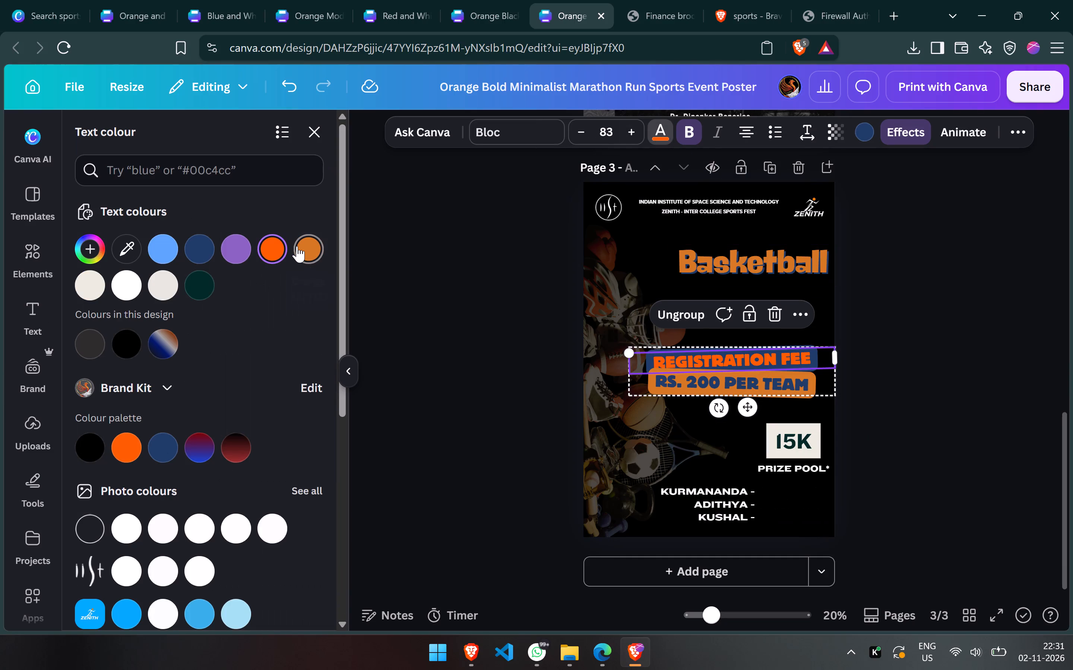
pyautogui.click(297, 246)
pyautogui.click(881, 332)
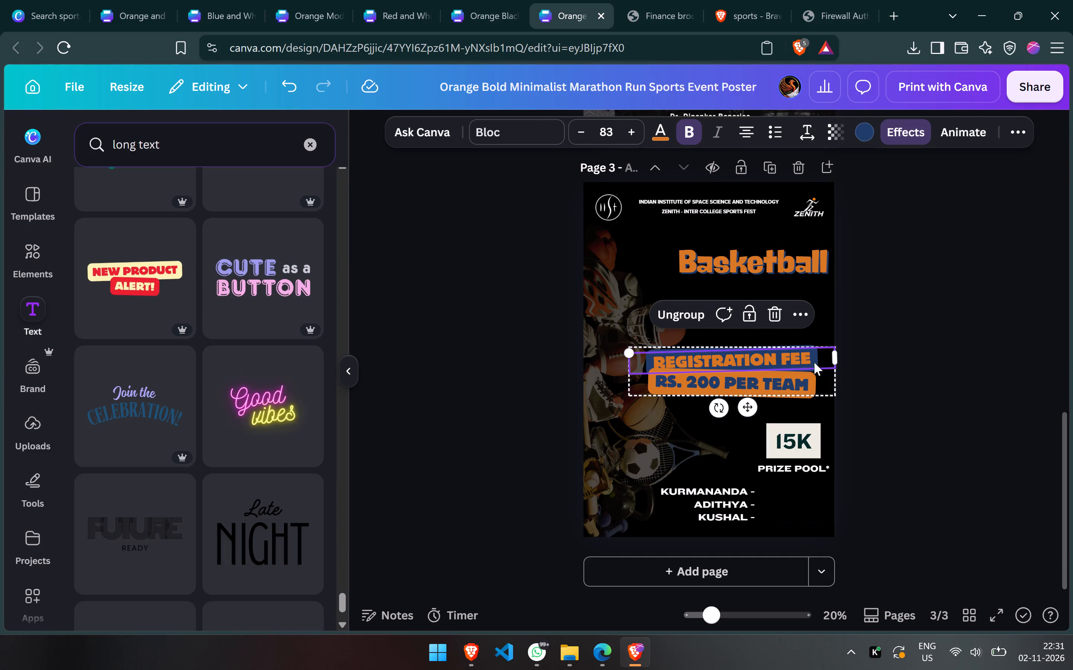
pyautogui.click(892, 388)
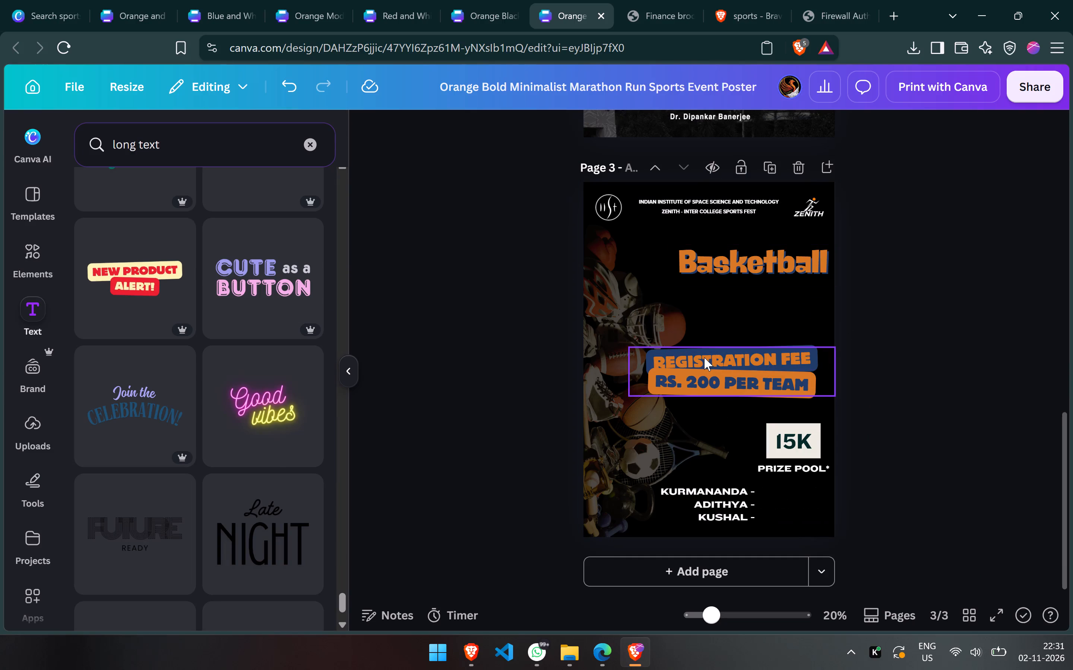
# Shrink the grouped fee banner to a text size of about 58.9 and place it just above the 15K prize box.
pyautogui.click(704, 357)
pyautogui.moveTo(627, 345); pyautogui.dragTo(684, 359)
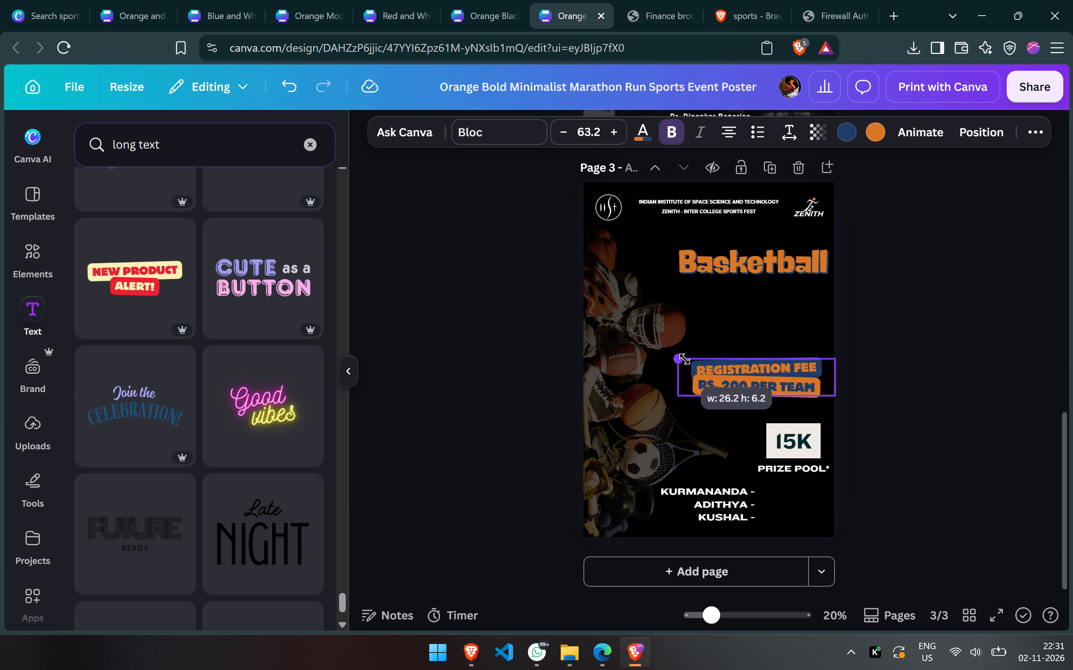
pyautogui.moveTo(684, 359); pyautogui.dragTo(687, 360)
pyautogui.moveTo(761, 373); pyautogui.dragTo(772, 393)
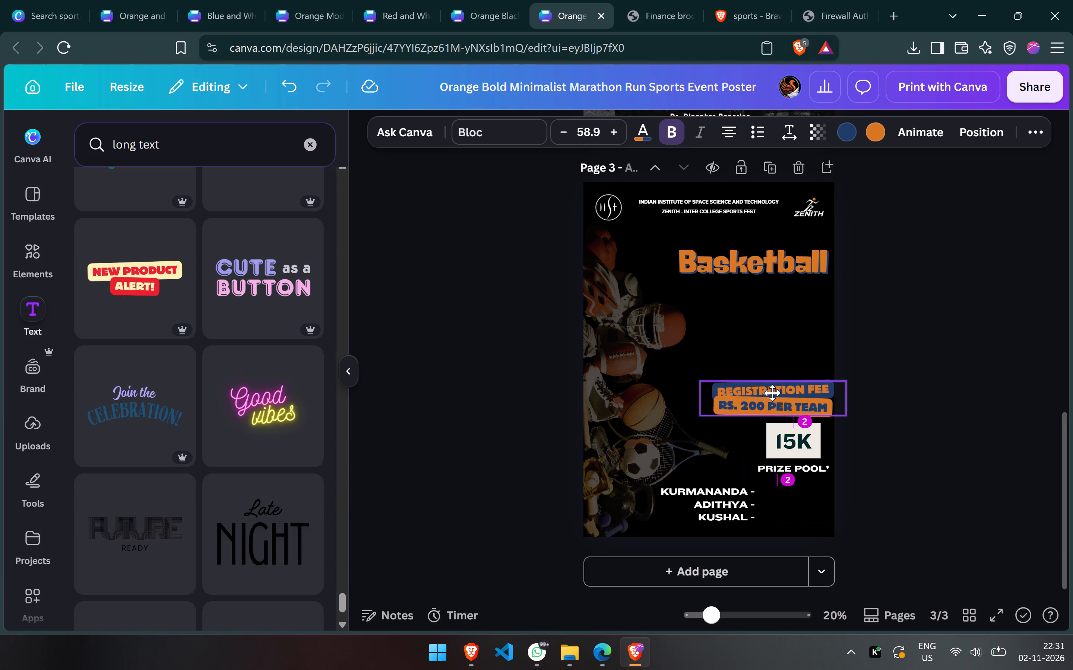
pyautogui.moveTo(772, 393); pyautogui.dragTo(767, 389)
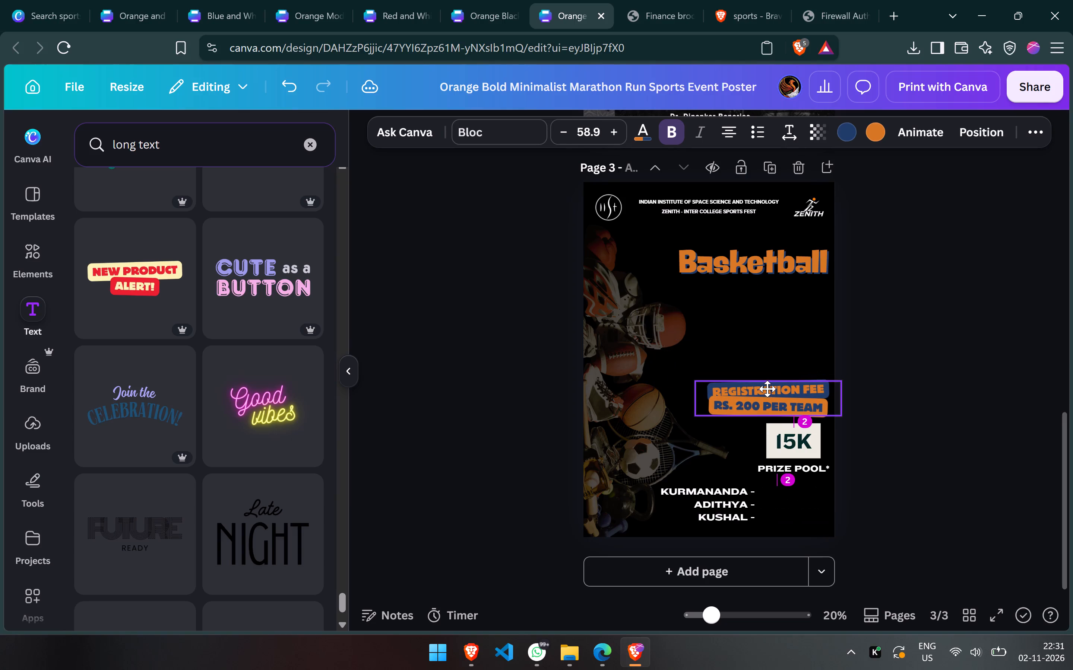
pyautogui.moveTo(767, 389); pyautogui.dragTo(766, 389)
pyautogui.click(971, 354)
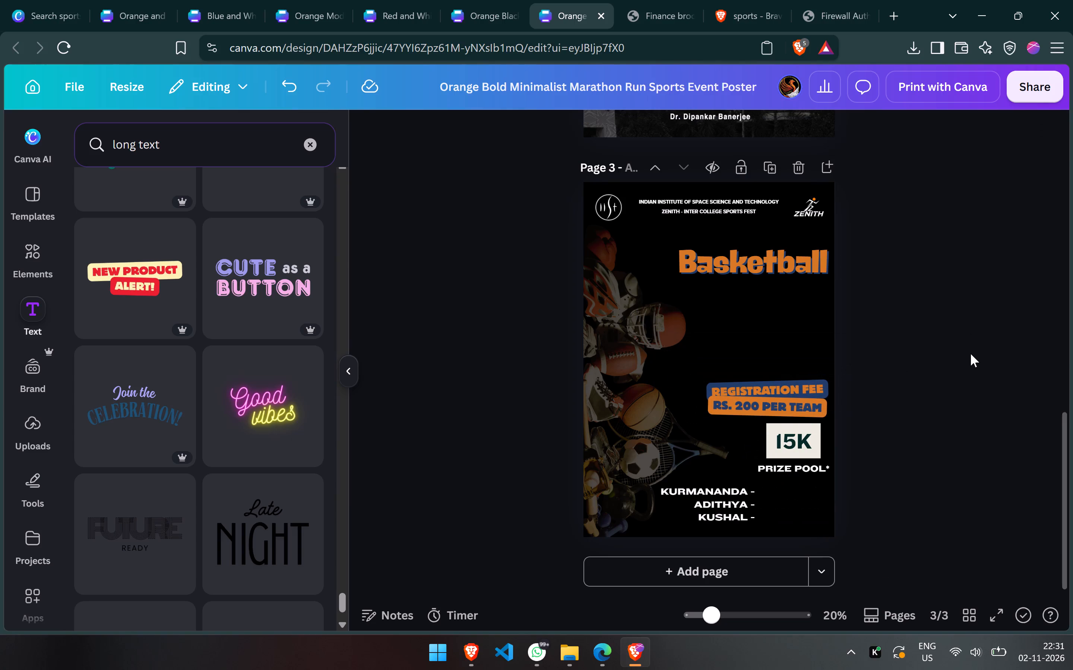
# Increase the line spacing of the grouped fee banner to about 1.24.
pyautogui.click(793, 387)
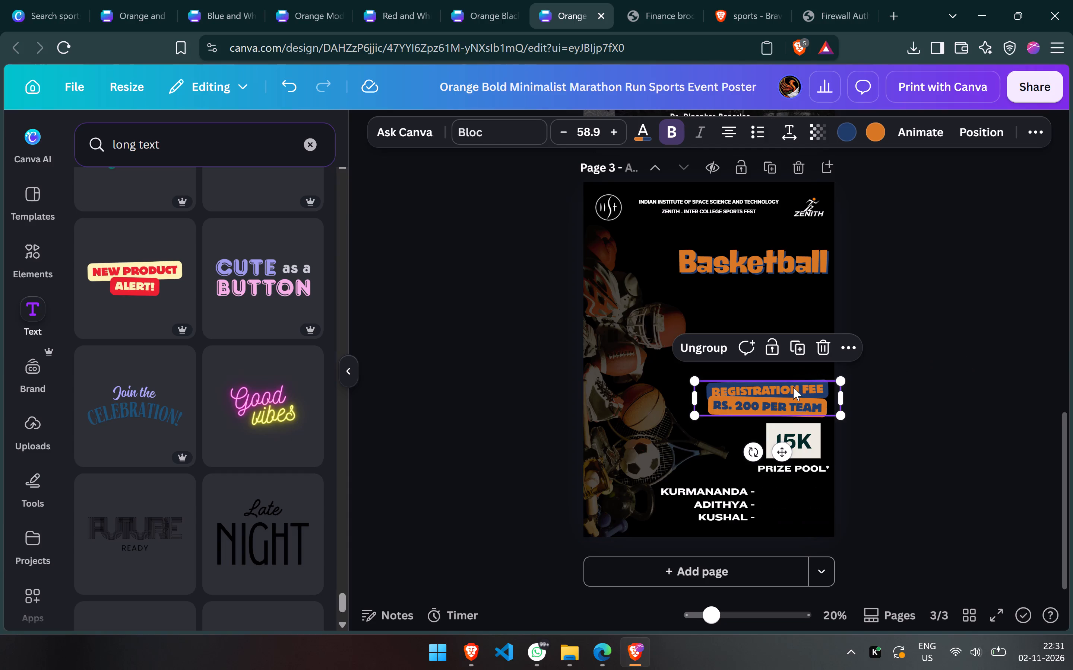
pyautogui.click(794, 131)
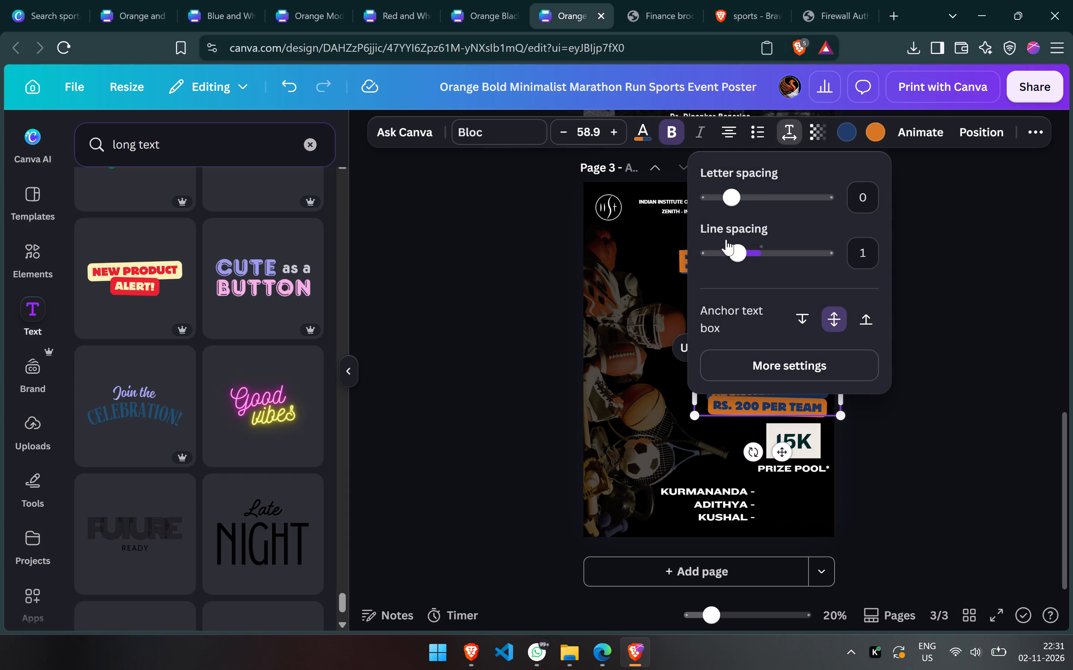
pyautogui.moveTo(735, 246); pyautogui.dragTo(743, 246)
pyautogui.moveTo(743, 246); pyautogui.dragTo(752, 241)
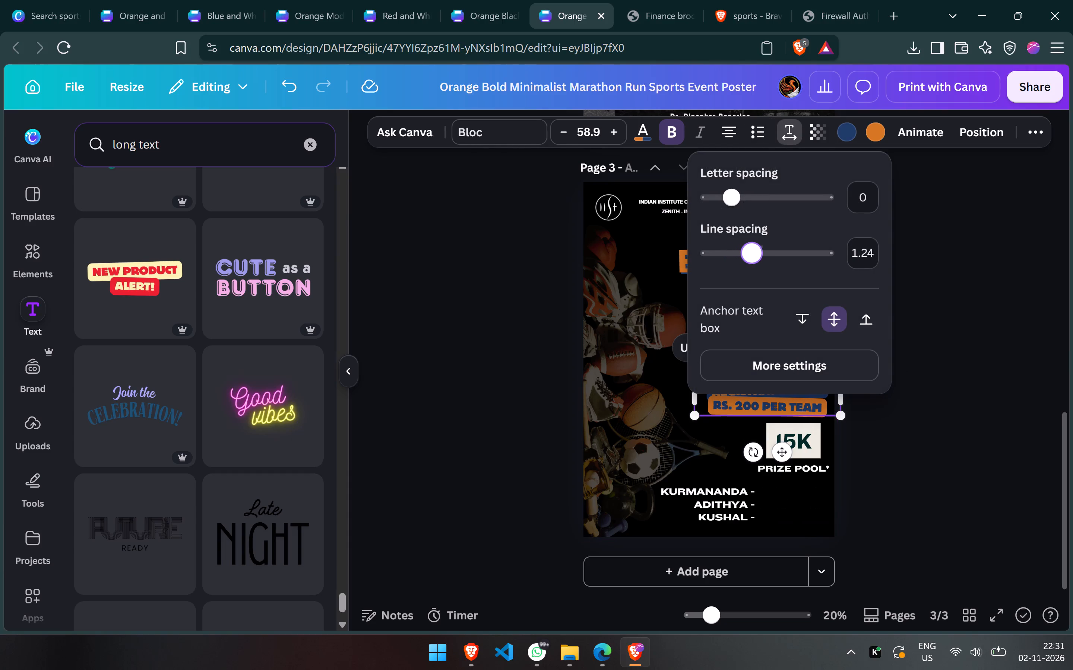
pyautogui.moveTo(752, 241); pyautogui.dragTo(751, 239)
pyautogui.click(1031, 331)
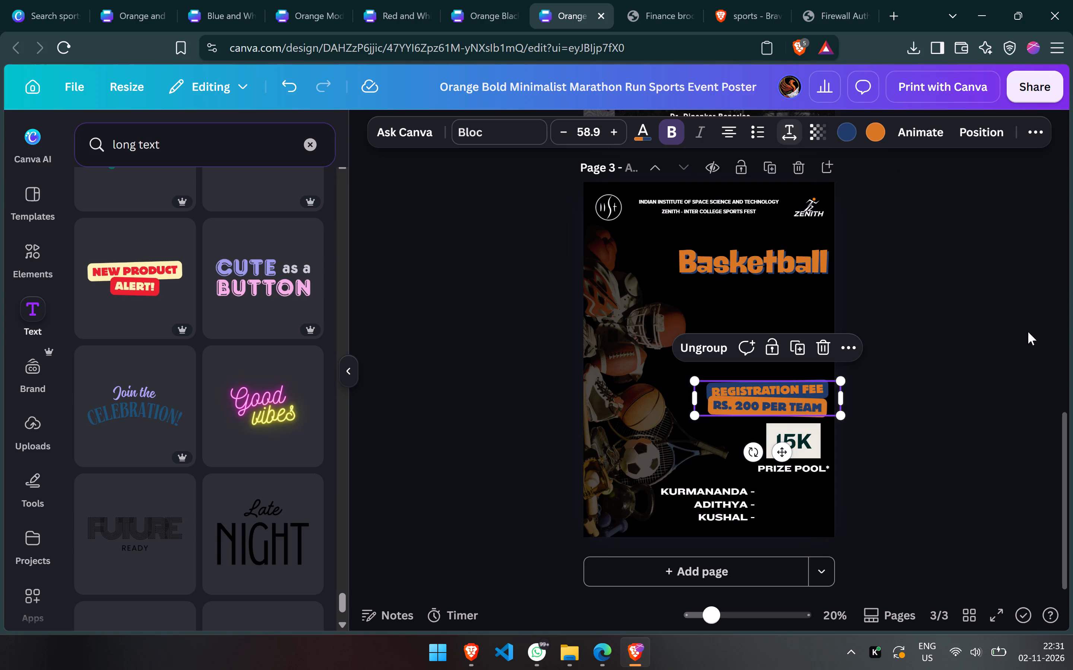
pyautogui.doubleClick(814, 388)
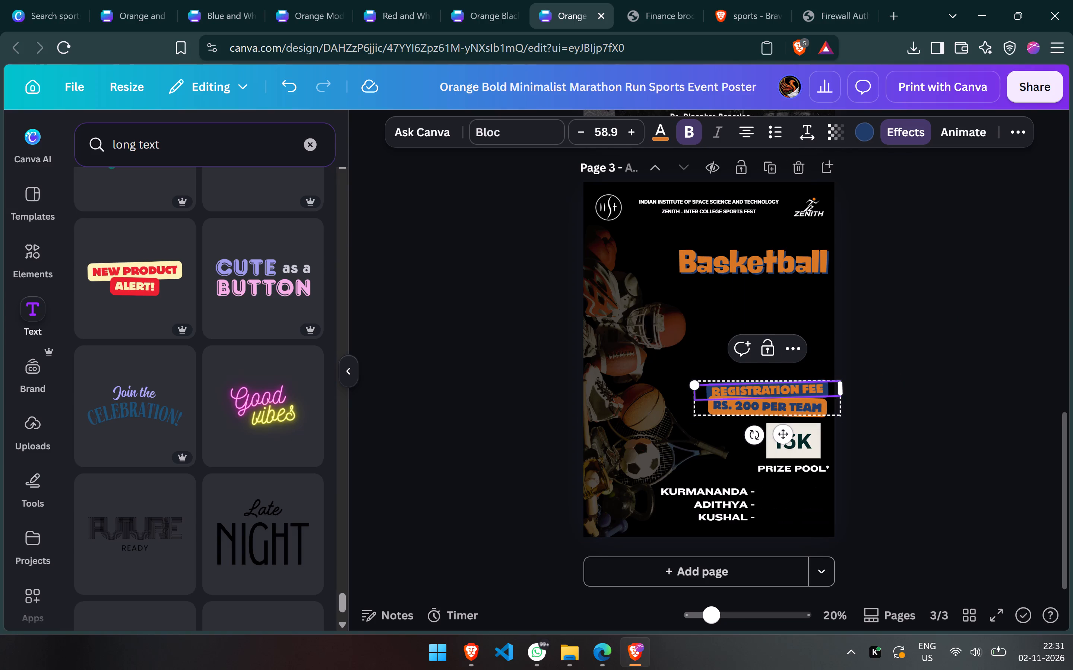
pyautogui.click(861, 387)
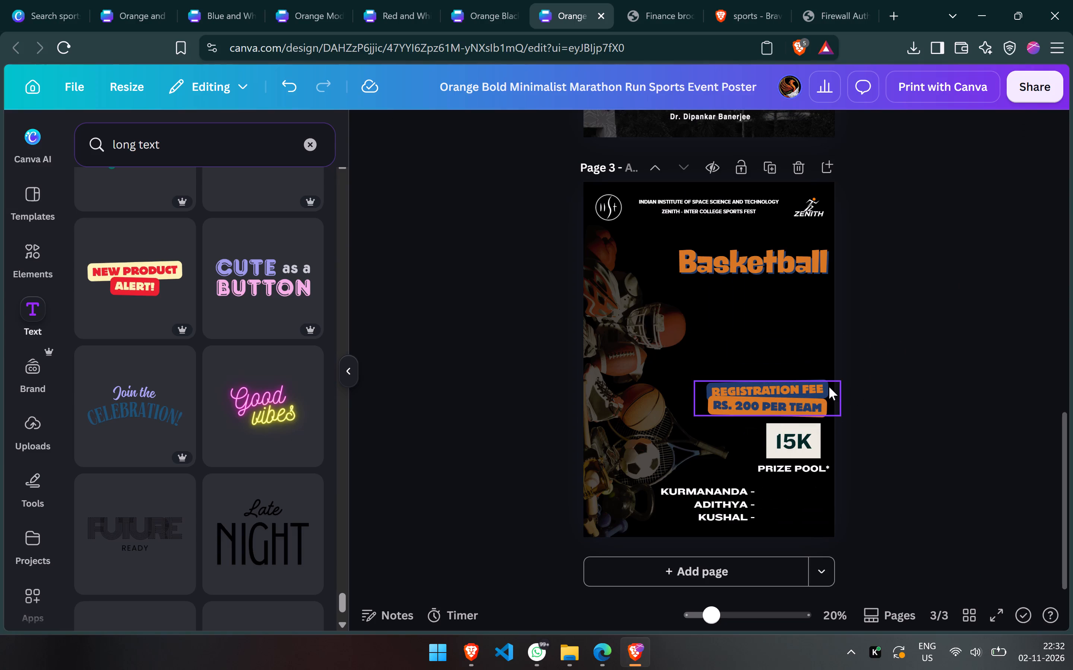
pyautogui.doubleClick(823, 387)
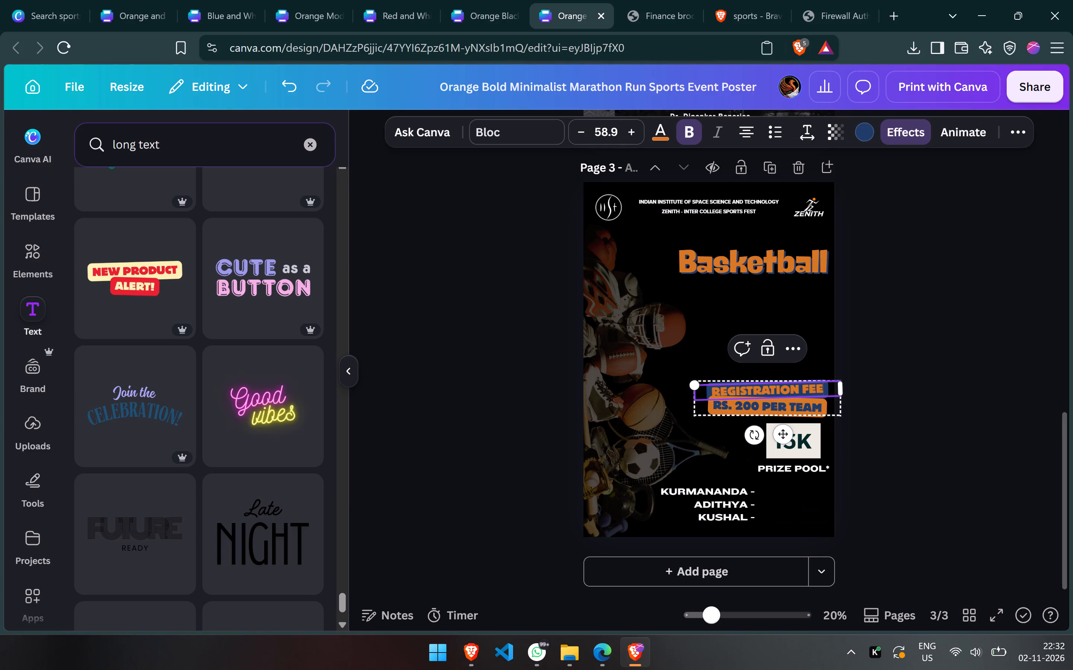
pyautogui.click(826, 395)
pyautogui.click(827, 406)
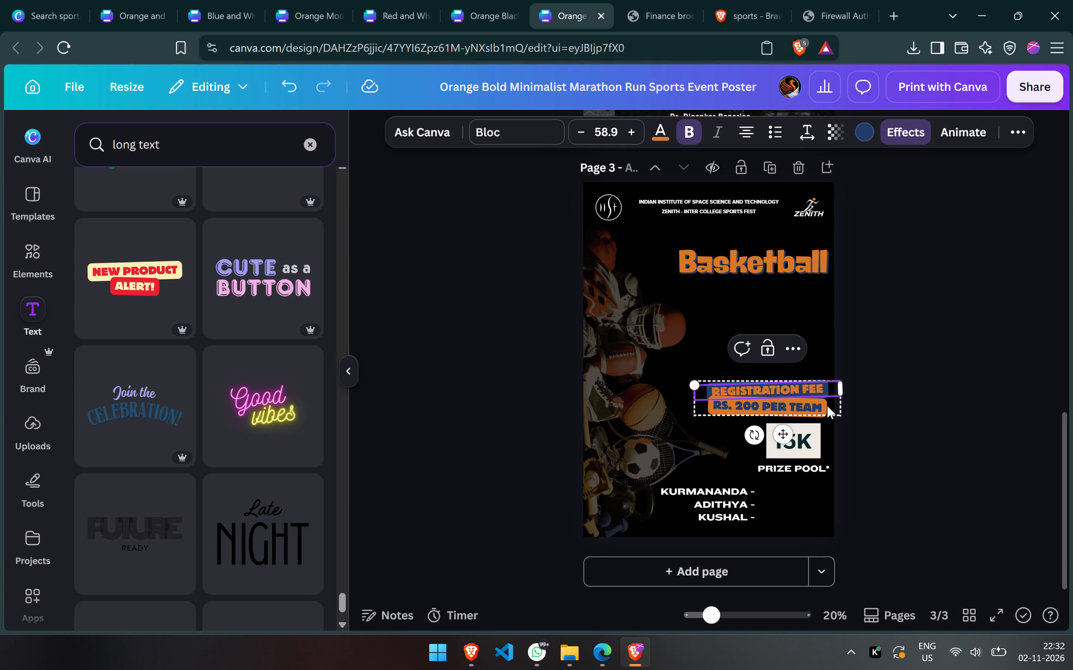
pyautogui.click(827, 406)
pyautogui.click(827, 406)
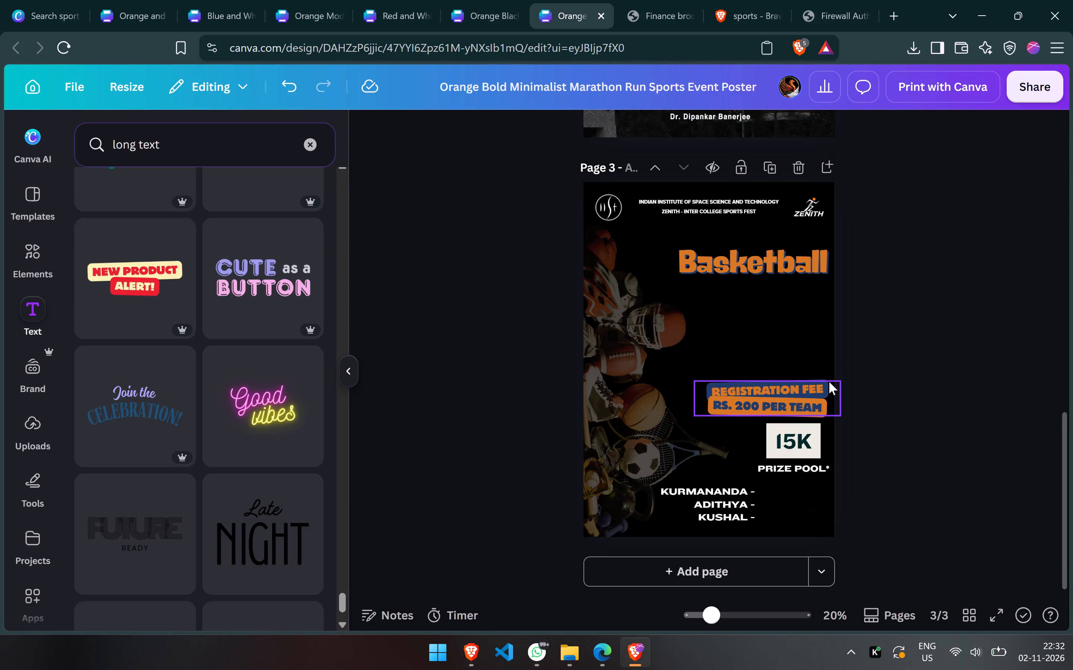
# Enlarge the banner's "Registration fee" line slightly, to a text size of about 60.8.
pyautogui.click(829, 382)
pyautogui.click(829, 387)
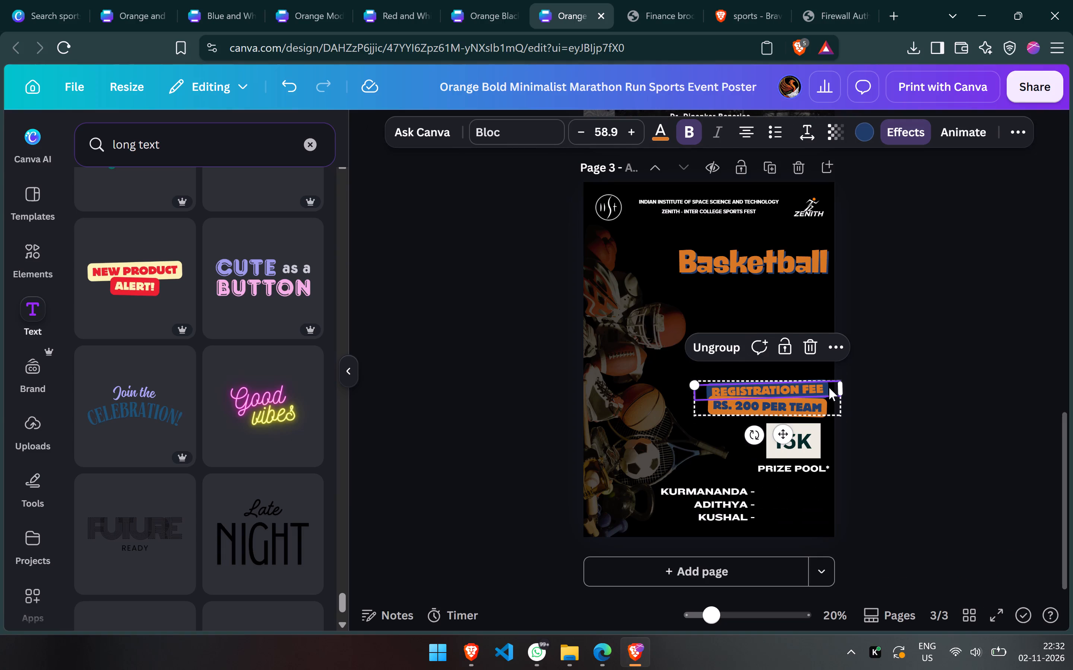
pyautogui.click(829, 387)
pyautogui.moveTo(829, 387); pyautogui.dragTo(829, 377)
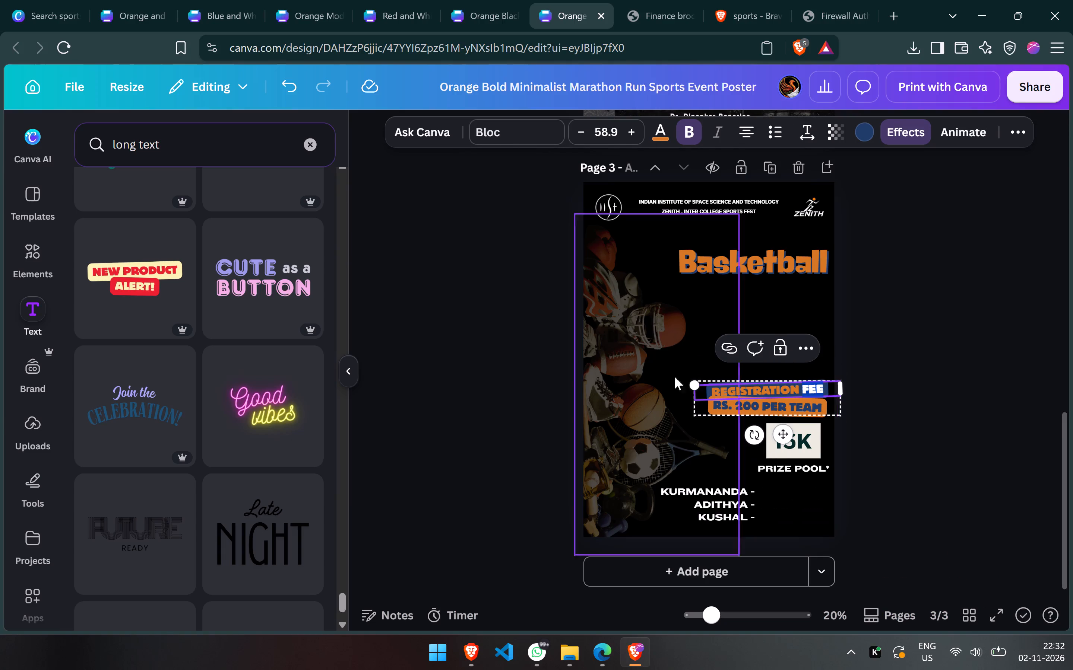
pyautogui.moveTo(690, 382); pyautogui.dragTo(686, 379)
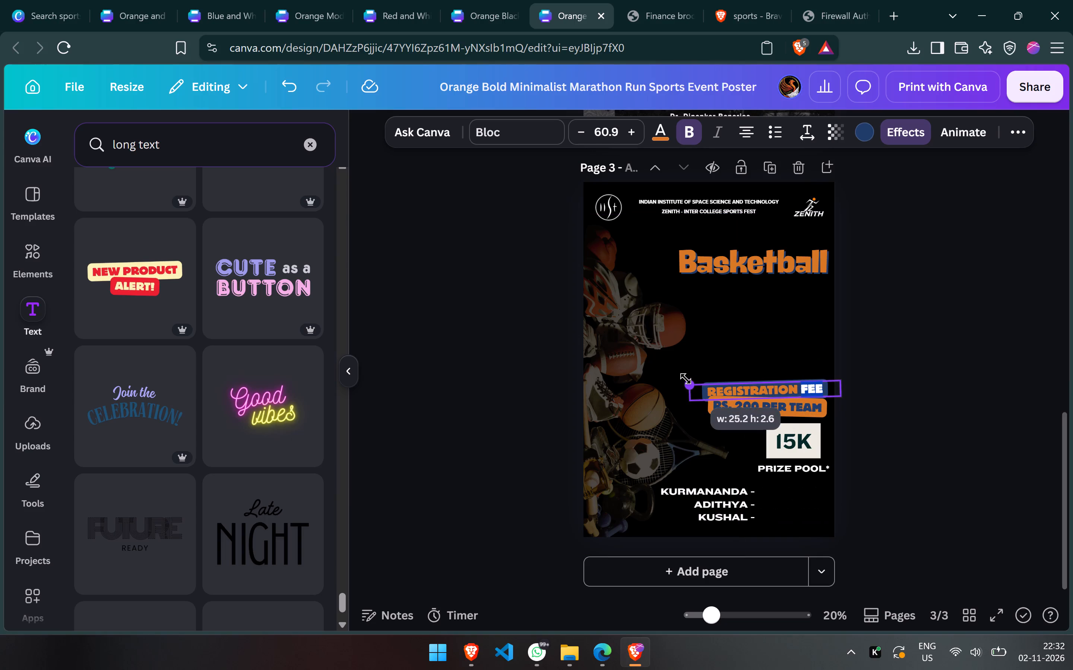
pyautogui.moveTo(686, 379); pyautogui.dragTo(686, 371)
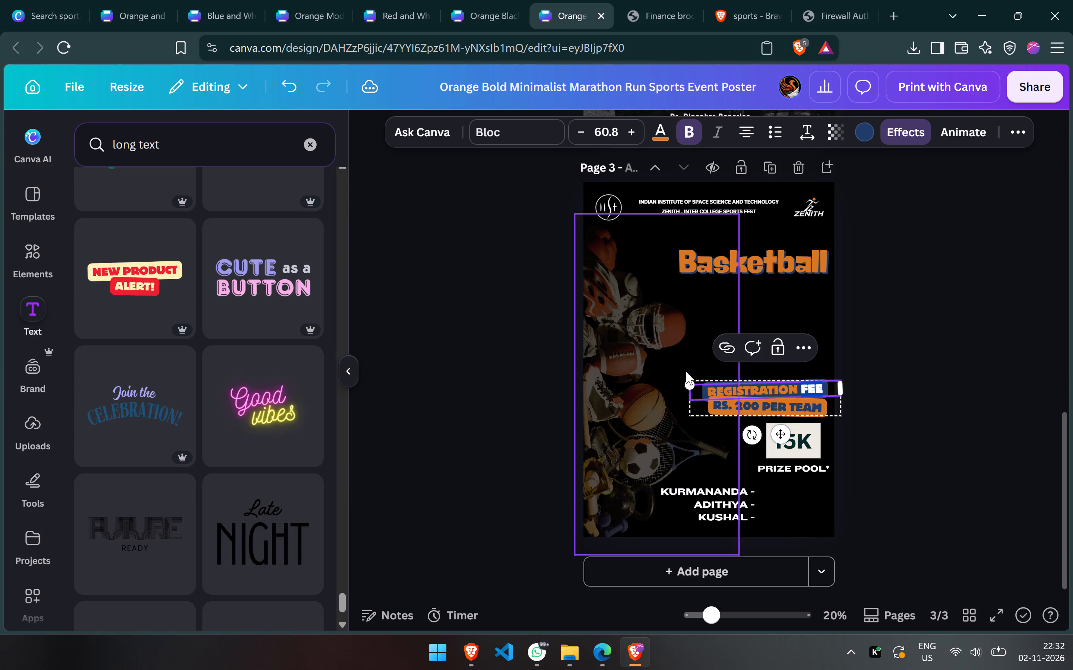
# Browse further through the "long text" results for other ready-made text styles.
pyautogui.click(965, 401)
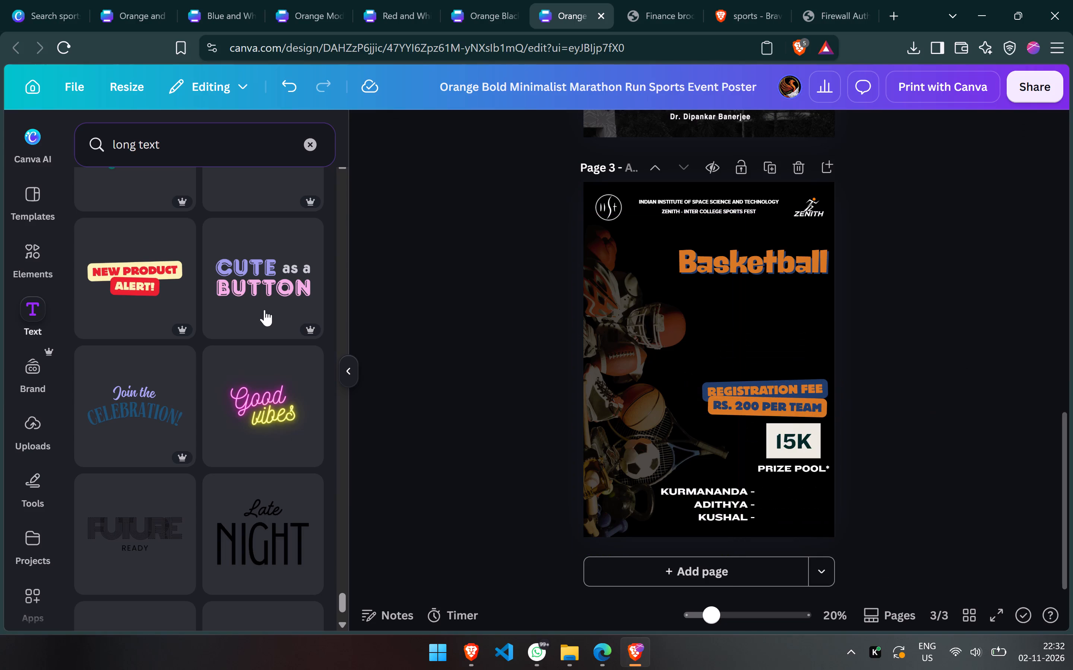
pyautogui.scroll(-5, 215, 379)
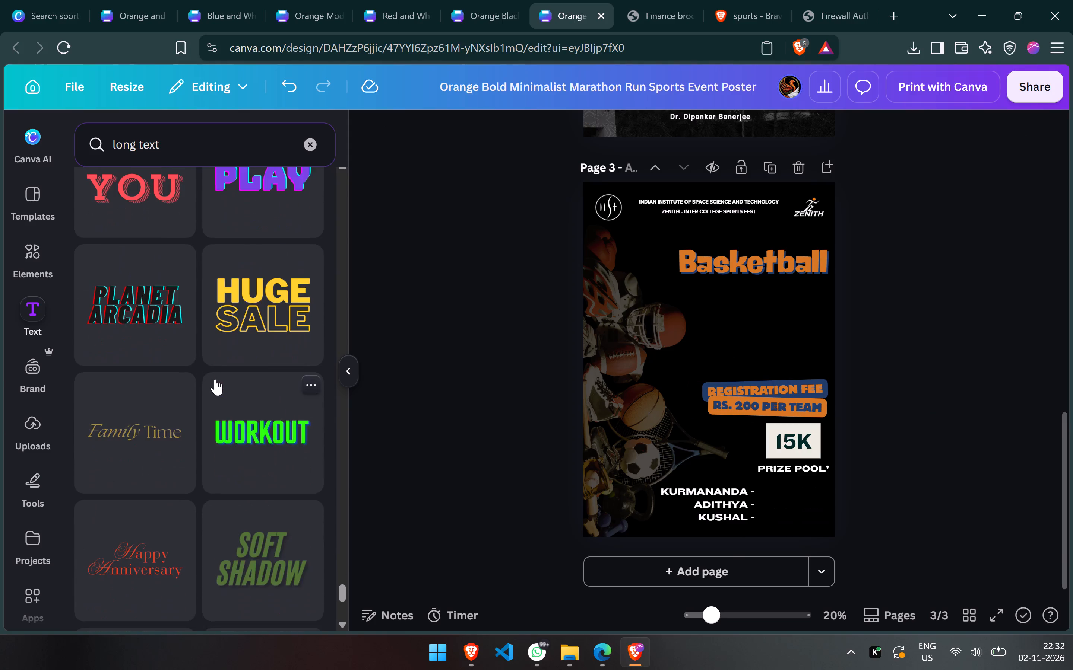
pyautogui.scroll(-7, 215, 379)
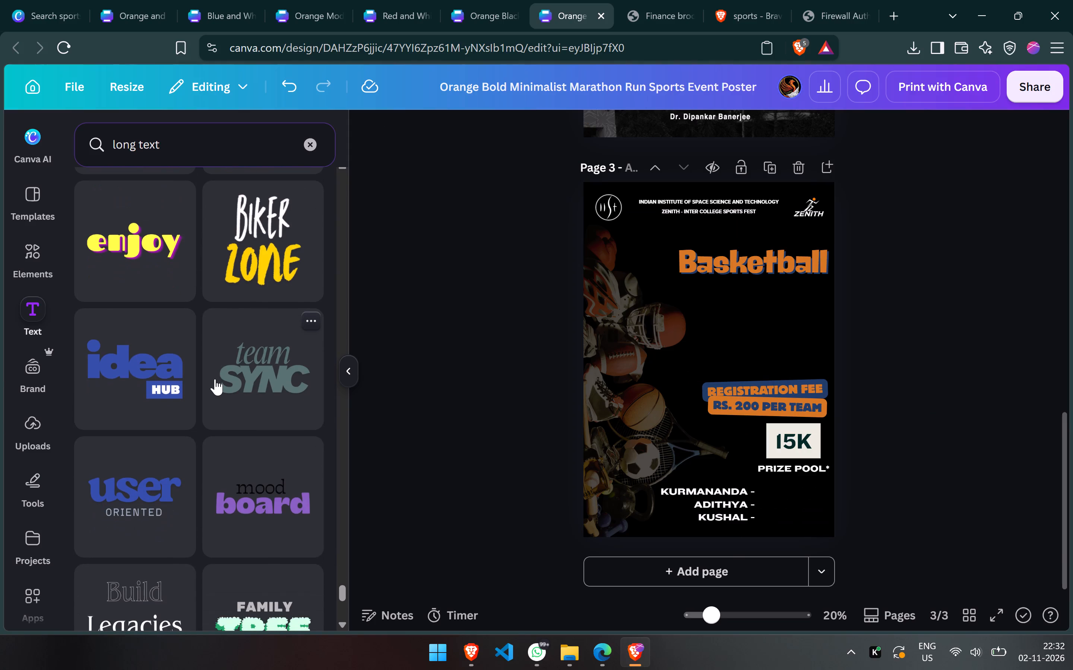
pyautogui.scroll(-1, 215, 379)
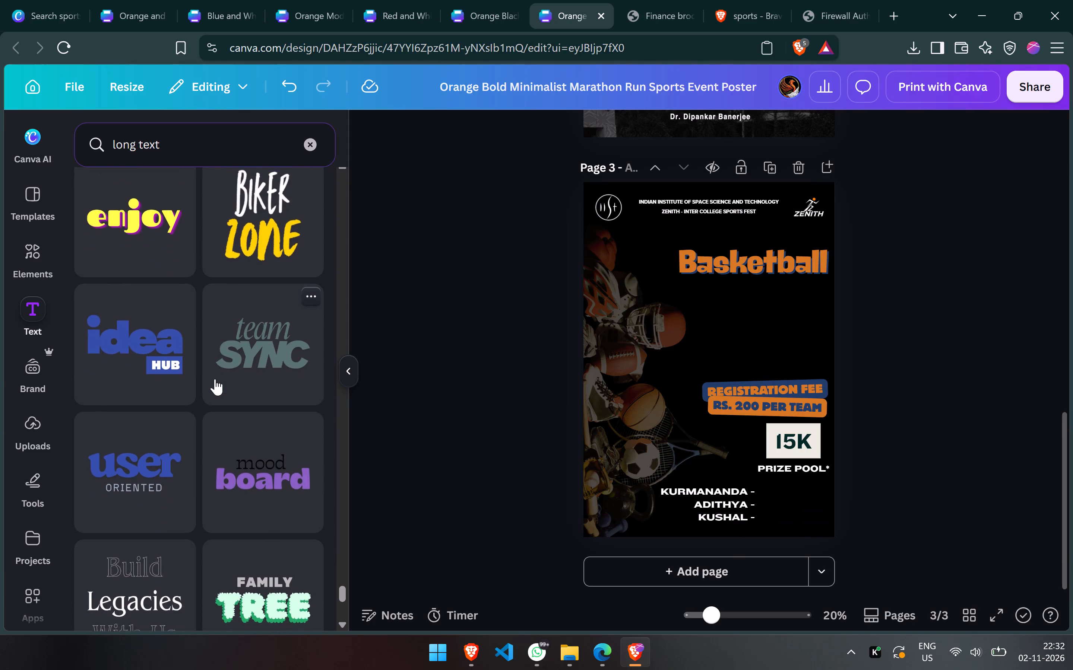
pyautogui.scroll(-2, 215, 379)
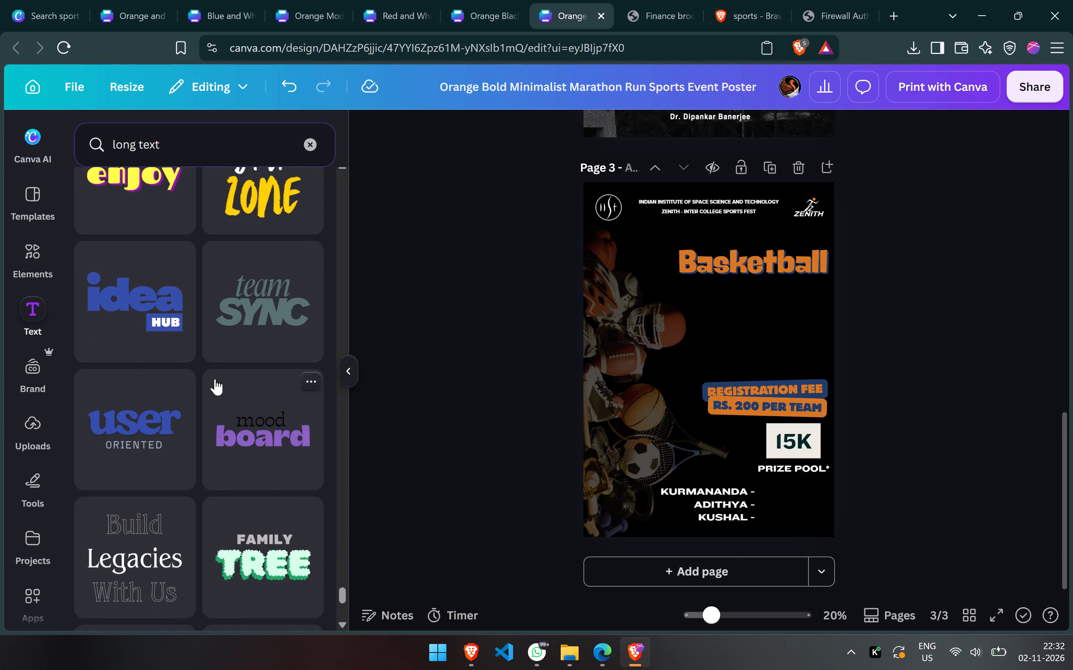
pyautogui.scroll(-2, 215, 379)
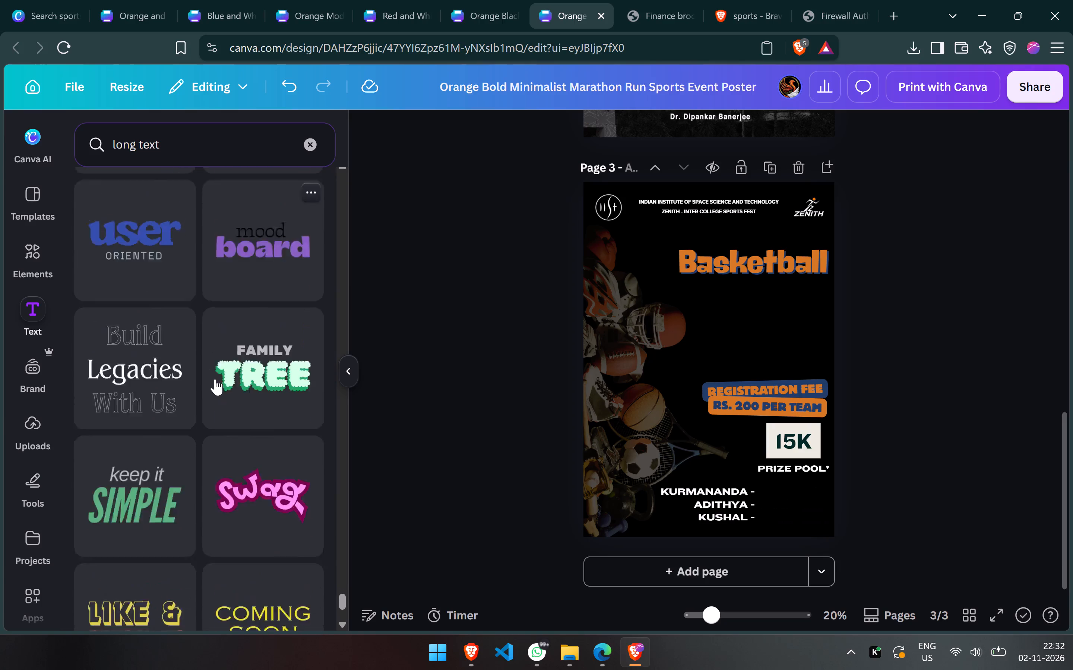
pyautogui.scroll(-3, 215, 379)
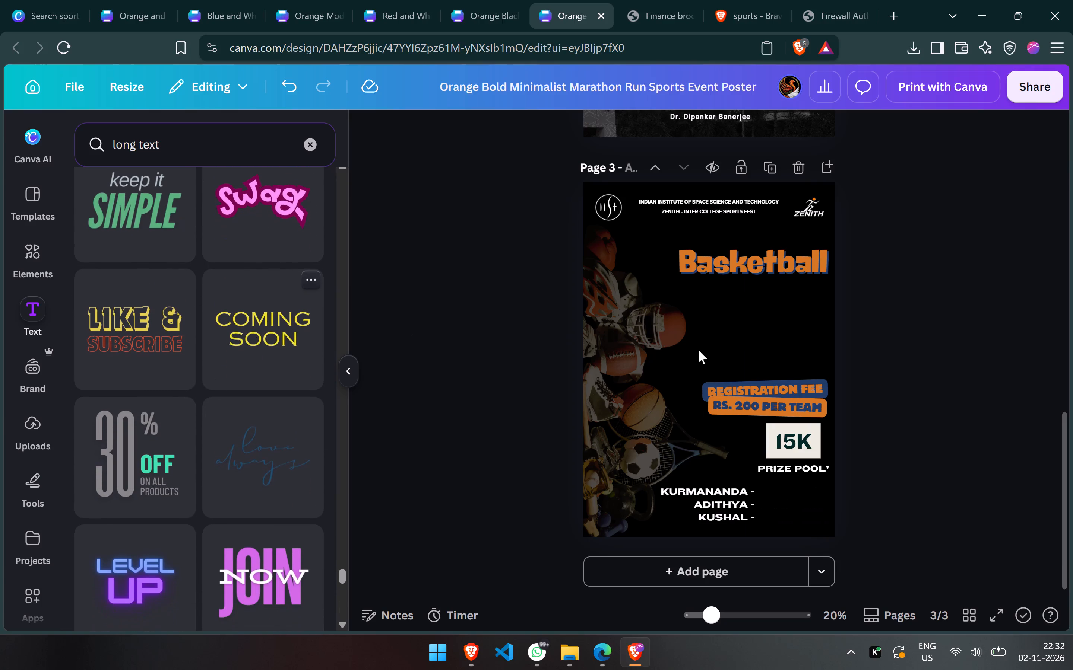
pyautogui.click(965, 411)
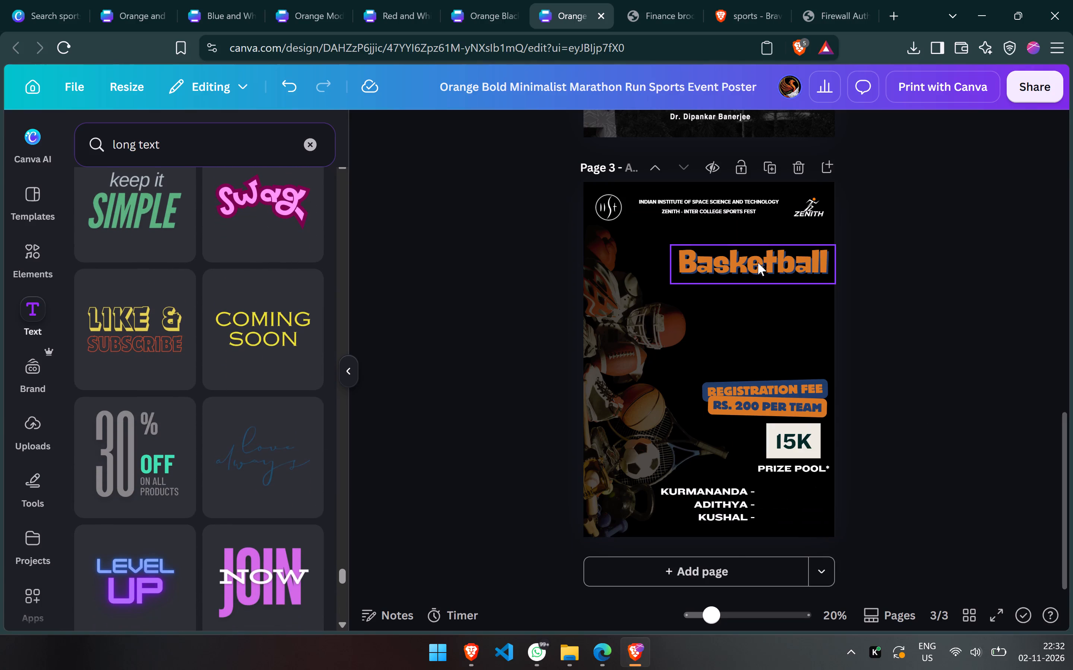
# Move the Basketball title up to sit just beneath the header line, flush with the poster's right edge.
pyautogui.moveTo(758, 262); pyautogui.dragTo(755, 245)
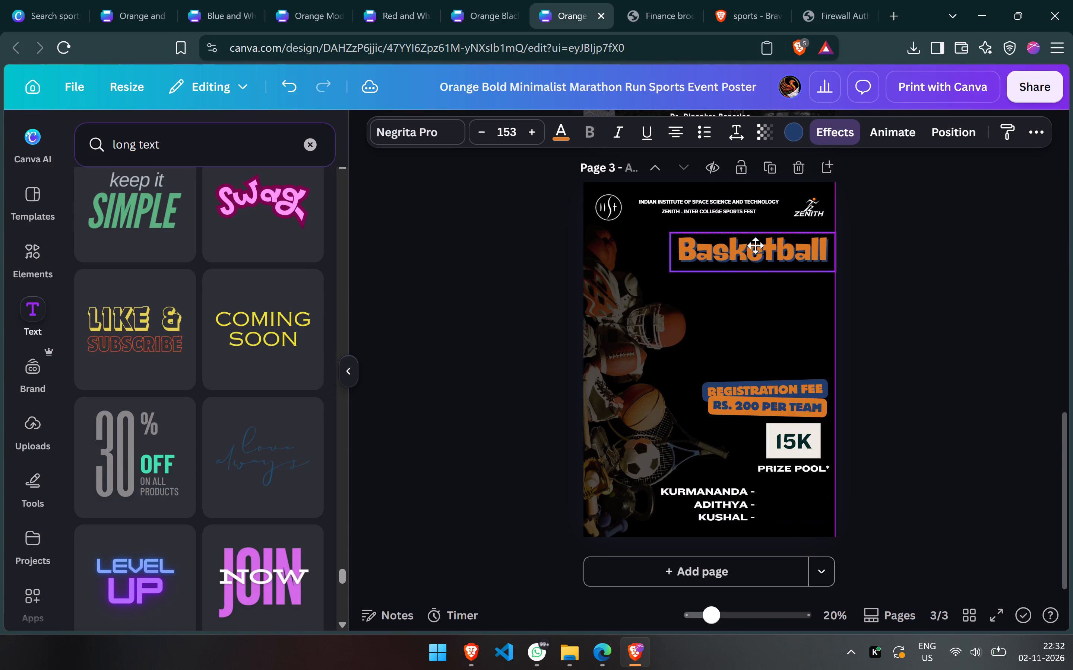
pyautogui.moveTo(755, 245); pyautogui.dragTo(754, 243)
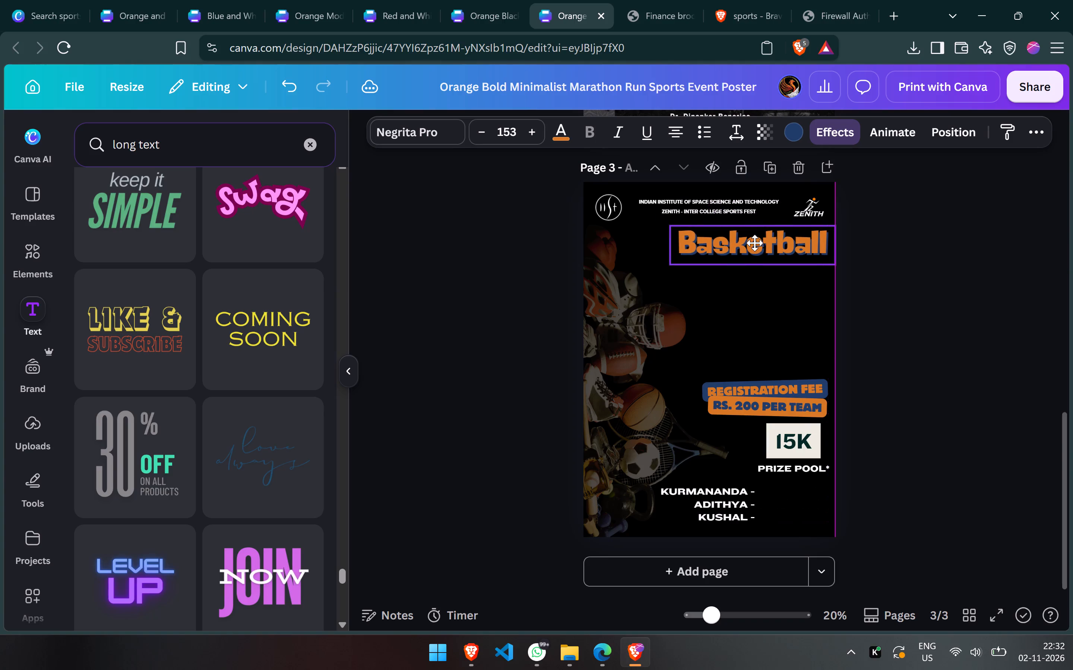
pyautogui.moveTo(754, 243); pyautogui.dragTo(753, 243)
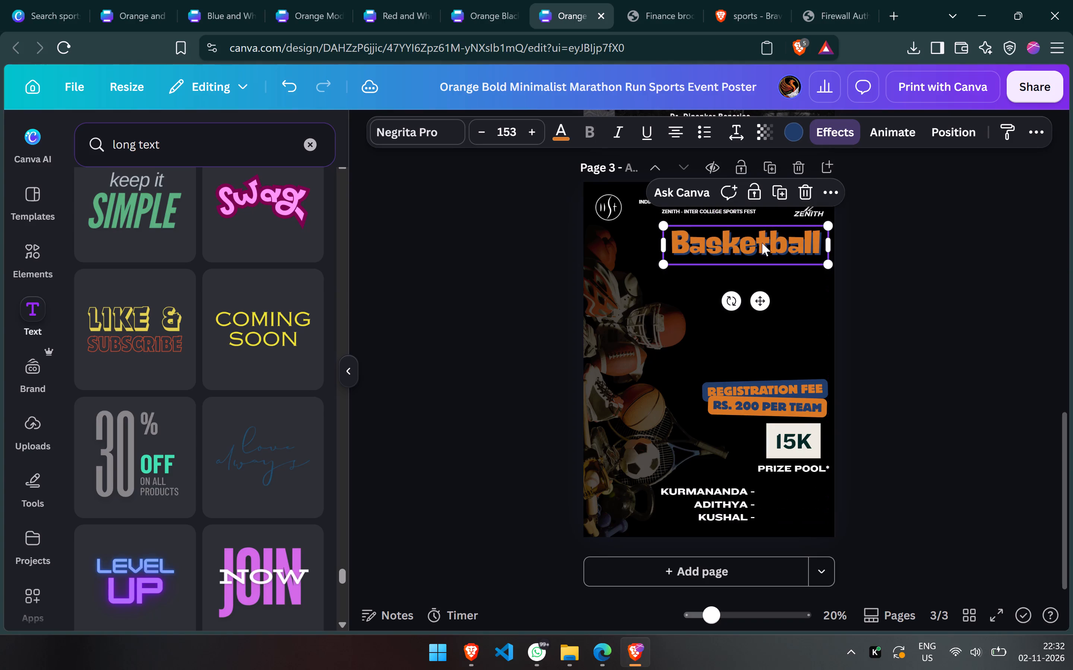
pyautogui.moveTo(771, 241); pyautogui.dragTo(776, 240)
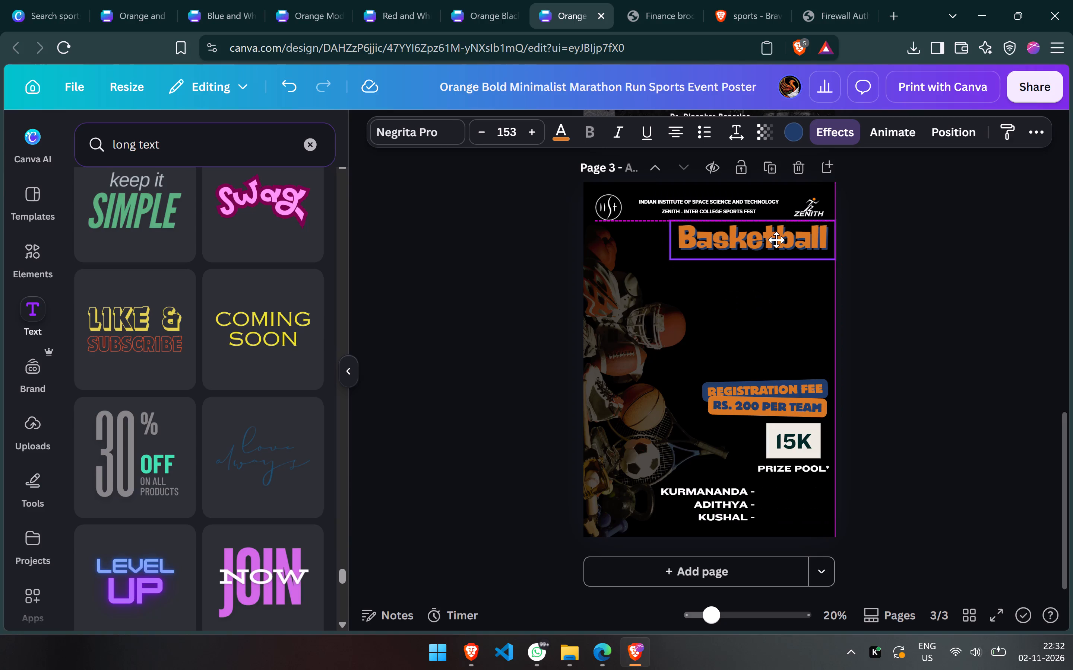
pyautogui.moveTo(776, 240); pyautogui.dragTo(775, 240)
pyautogui.click(953, 314)
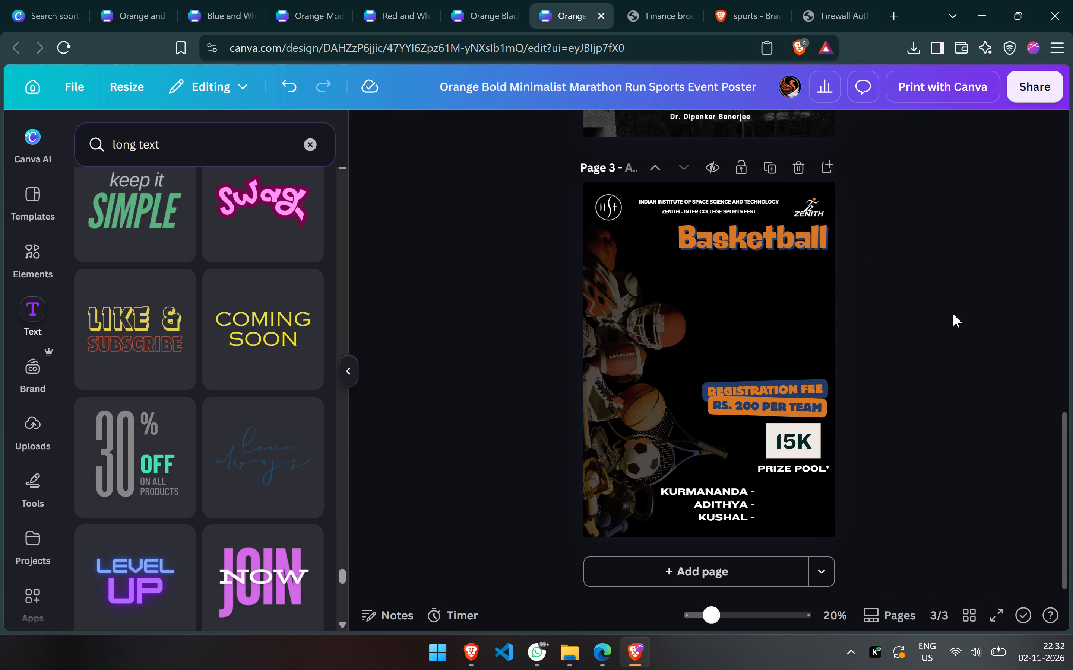
# Shrink the fee banner's "Registration fee" line to a text size of about 58.9.
pyautogui.click(808, 387)
pyautogui.click(808, 387)
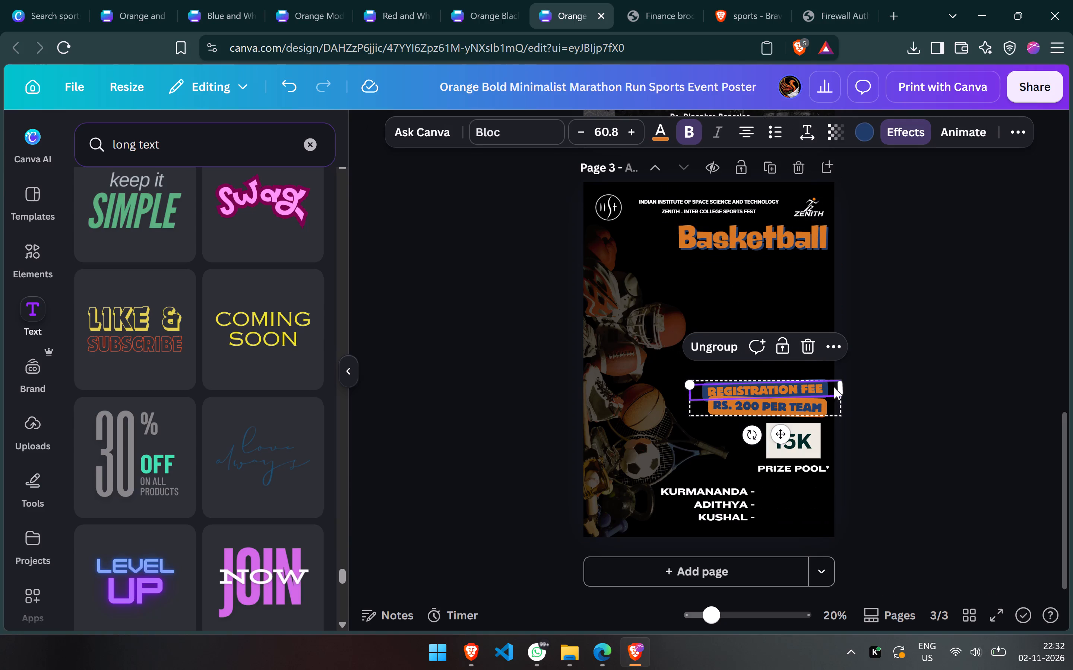
pyautogui.moveTo(690, 382); pyautogui.dragTo(691, 382)
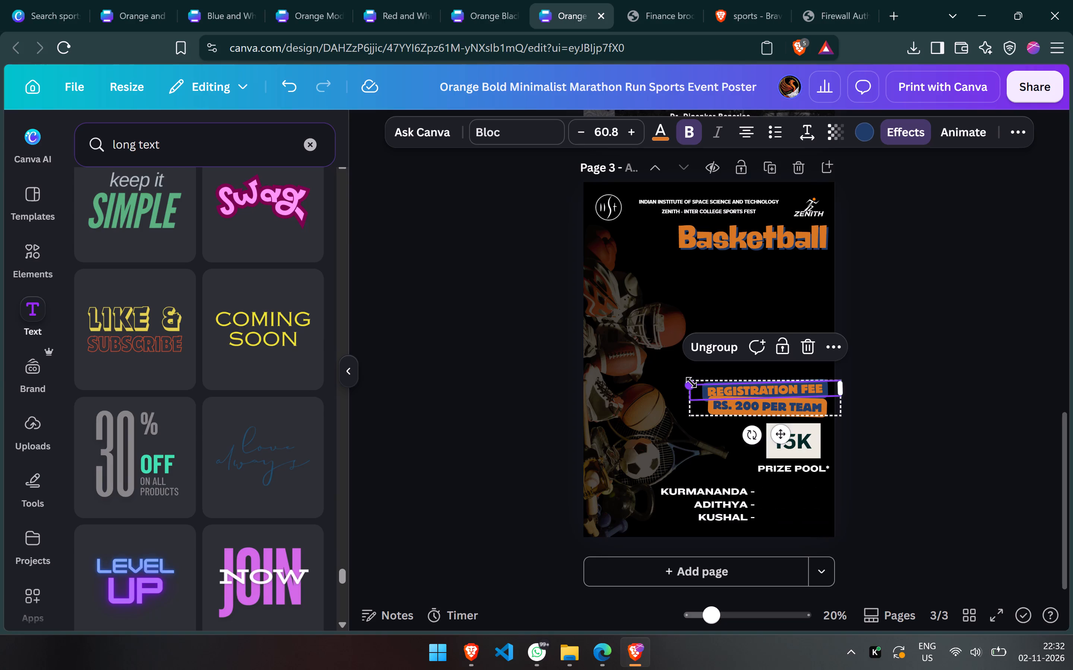
pyautogui.moveTo(691, 382); pyautogui.dragTo(695, 382)
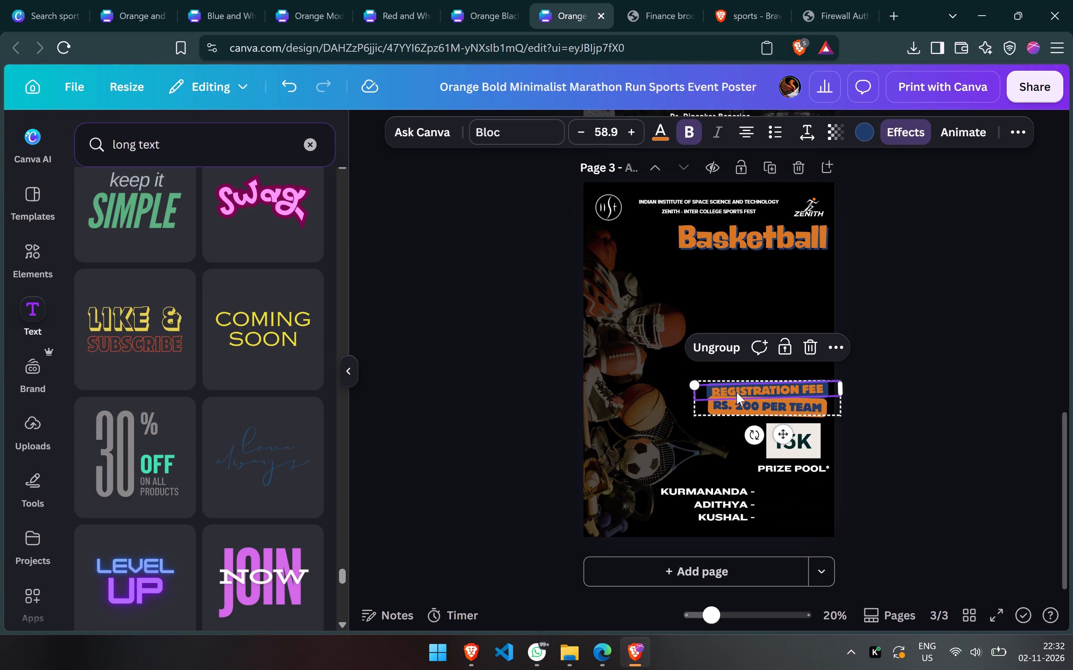
# Reduce the line spacing of the banner's "Registration fee" line to 0.5.
pyautogui.click(802, 131)
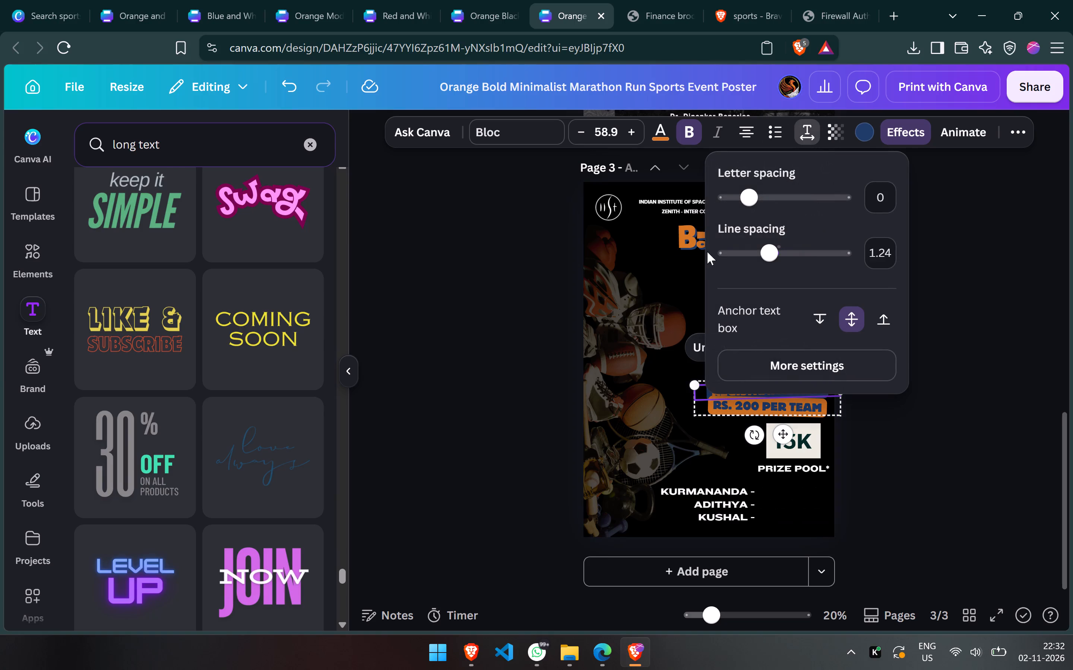
pyautogui.moveTo(765, 243); pyautogui.dragTo(708, 242)
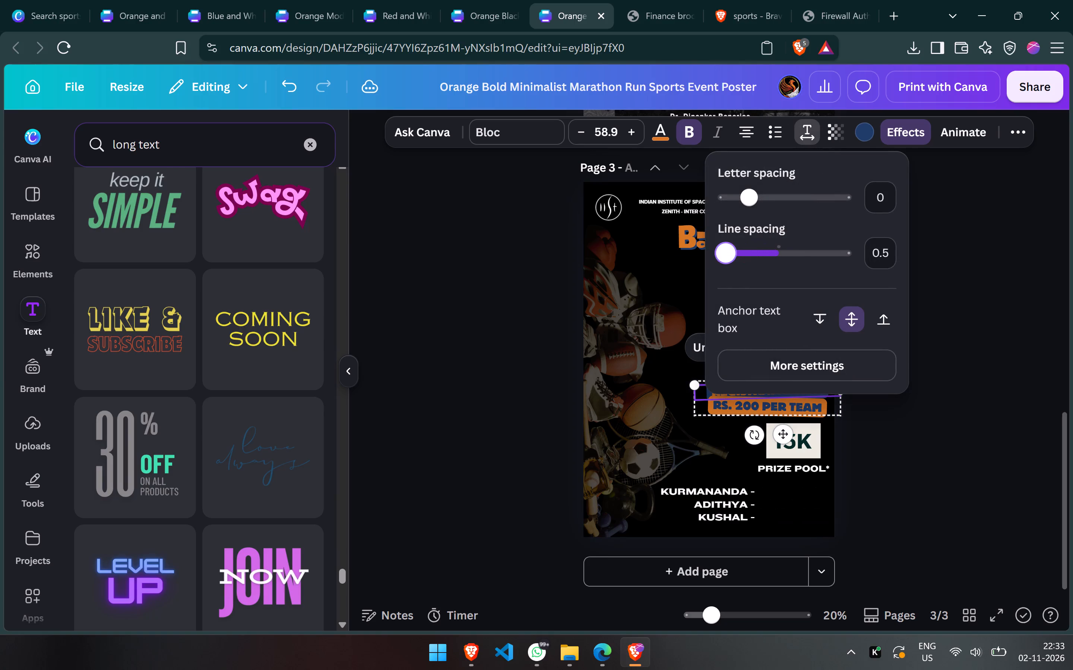
pyautogui.moveTo(708, 242); pyautogui.dragTo(708, 242)
pyautogui.press('`')
pyautogui.press('Escape')
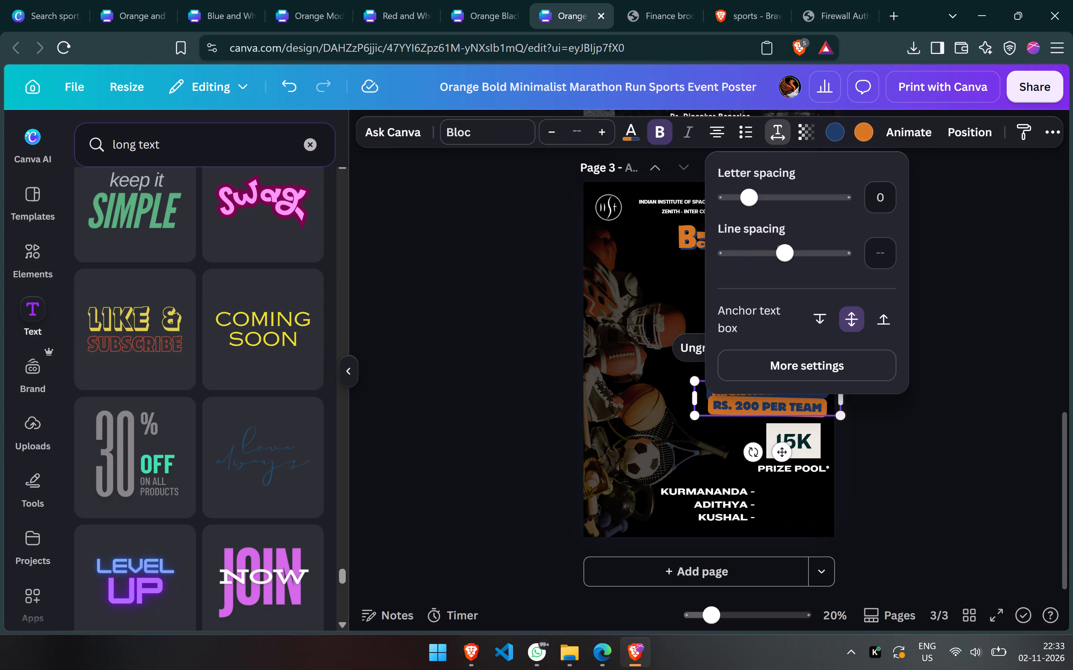
pyautogui.click(850, 411)
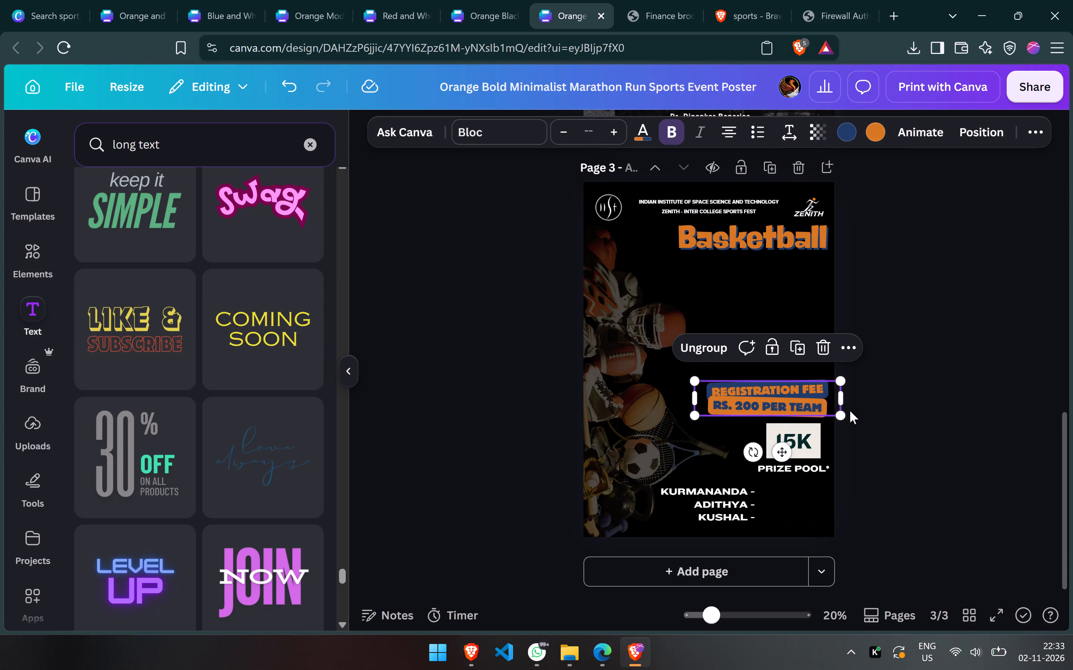
# Shrink the banner's "Rs. 200 per team" line to a text size of about 54.6.
pyautogui.click(816, 388)
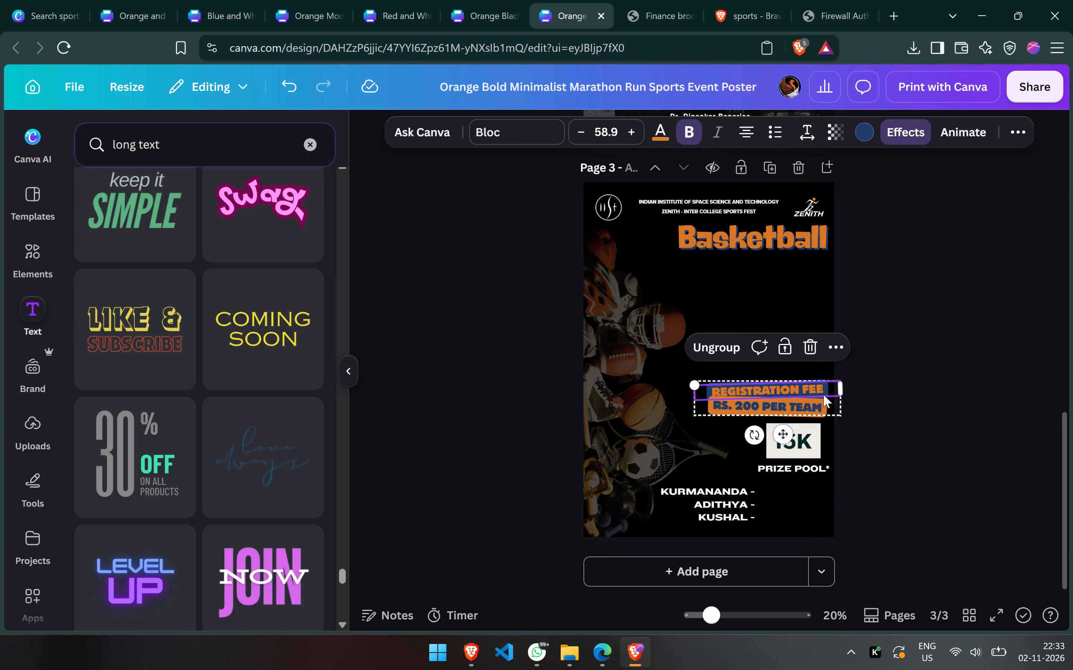
pyautogui.click(824, 406)
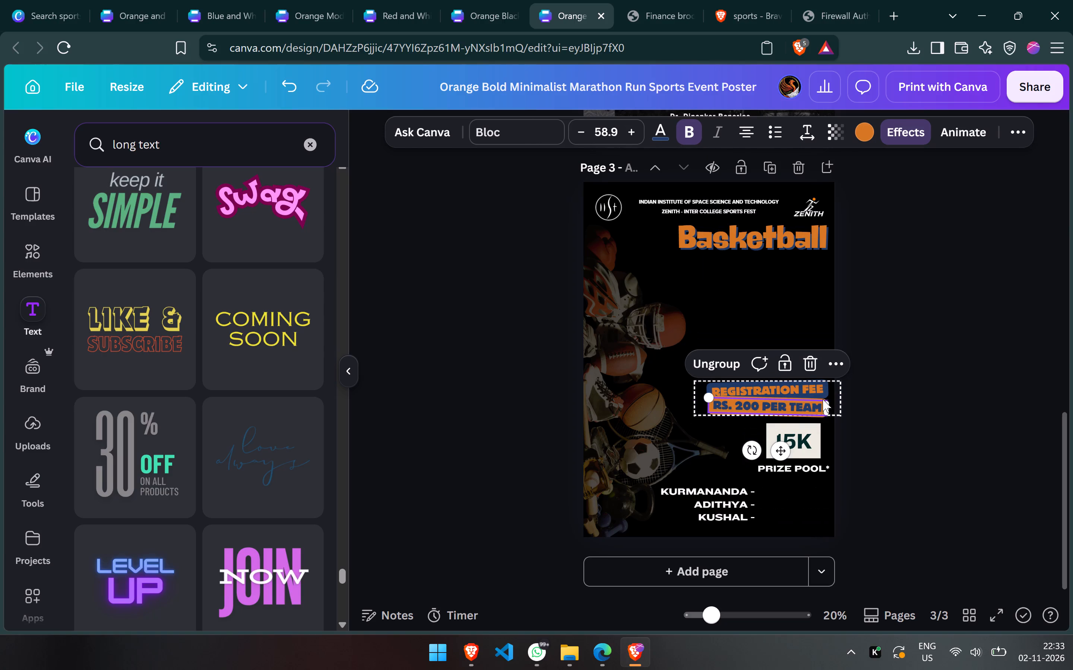
pyautogui.moveTo(709, 397); pyautogui.dragTo(710, 398)
pyautogui.moveTo(710, 398); pyautogui.dragTo(718, 402)
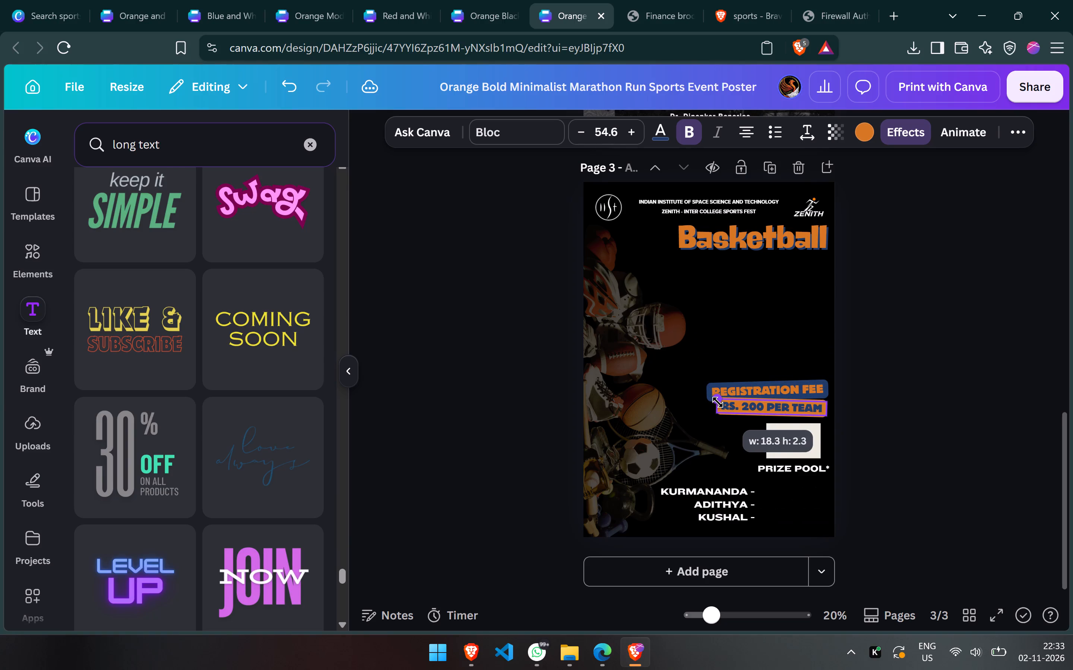
pyautogui.click(885, 376)
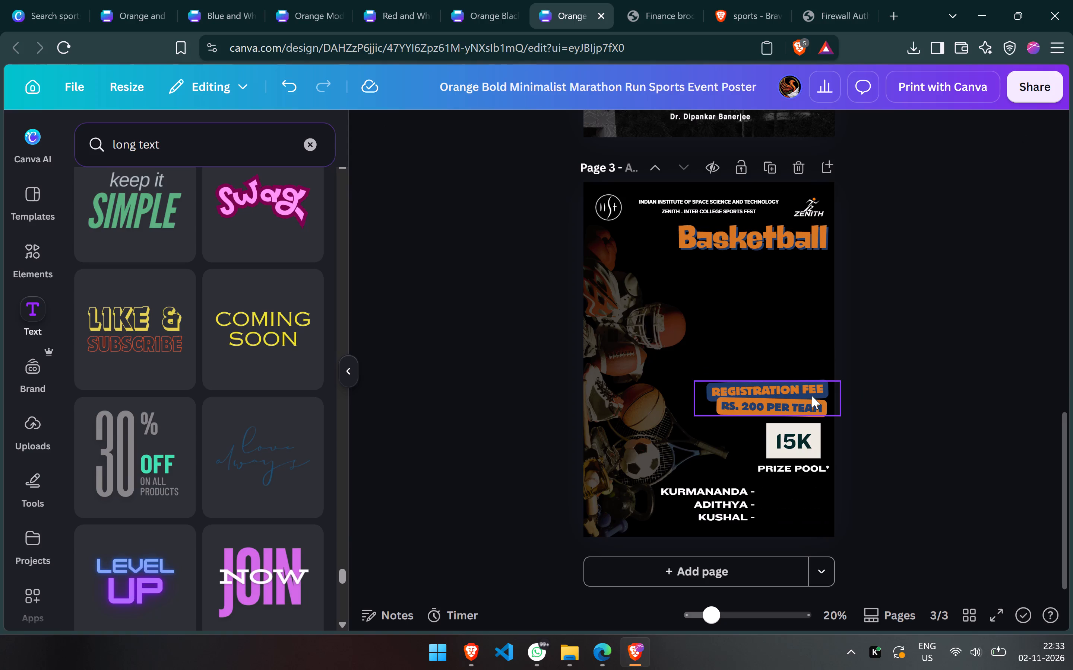
pyautogui.click(948, 374)
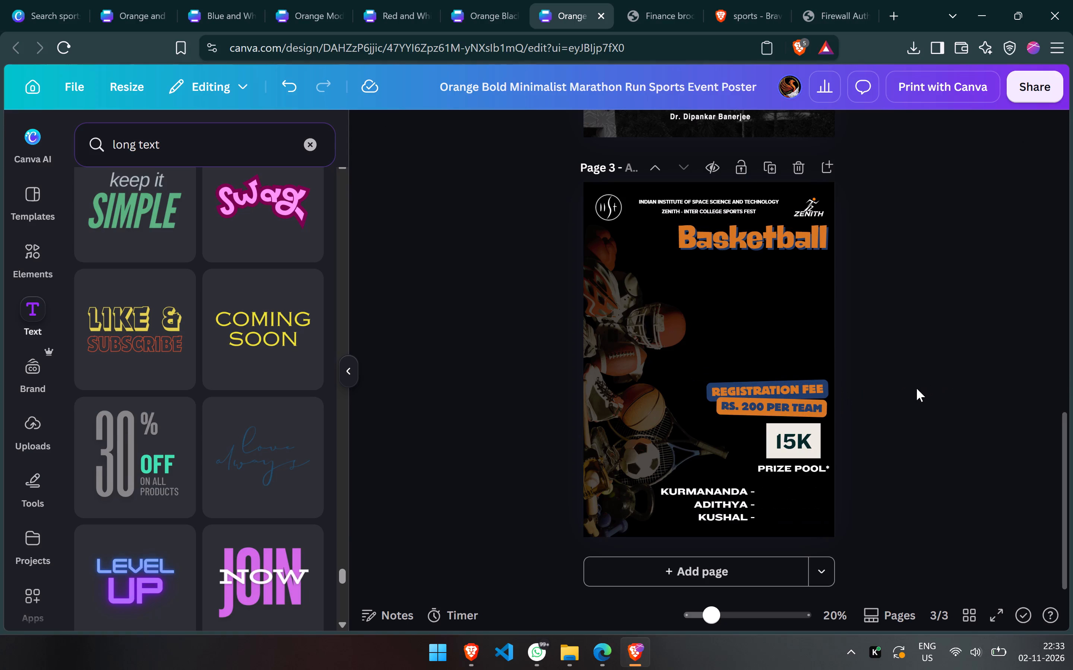
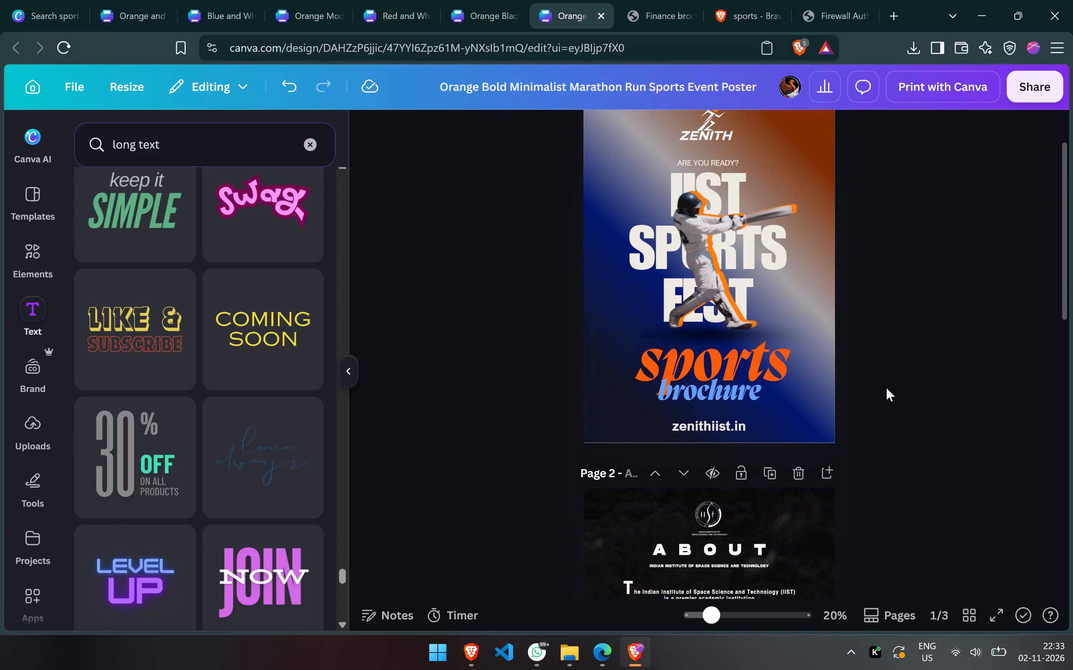
# Add the "James & Katie" text combination to page 3, placed in the empty space between the Basketball title and the fee banner.
pyautogui.scroll(-2, 886, 388)
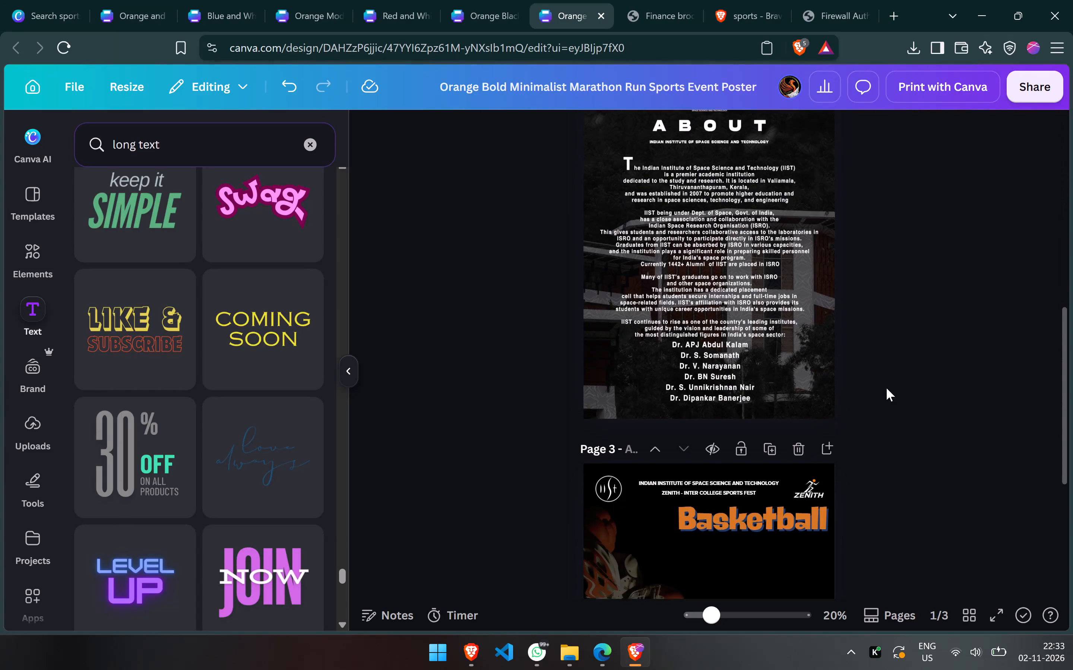
pyautogui.scroll(-3, 886, 388)
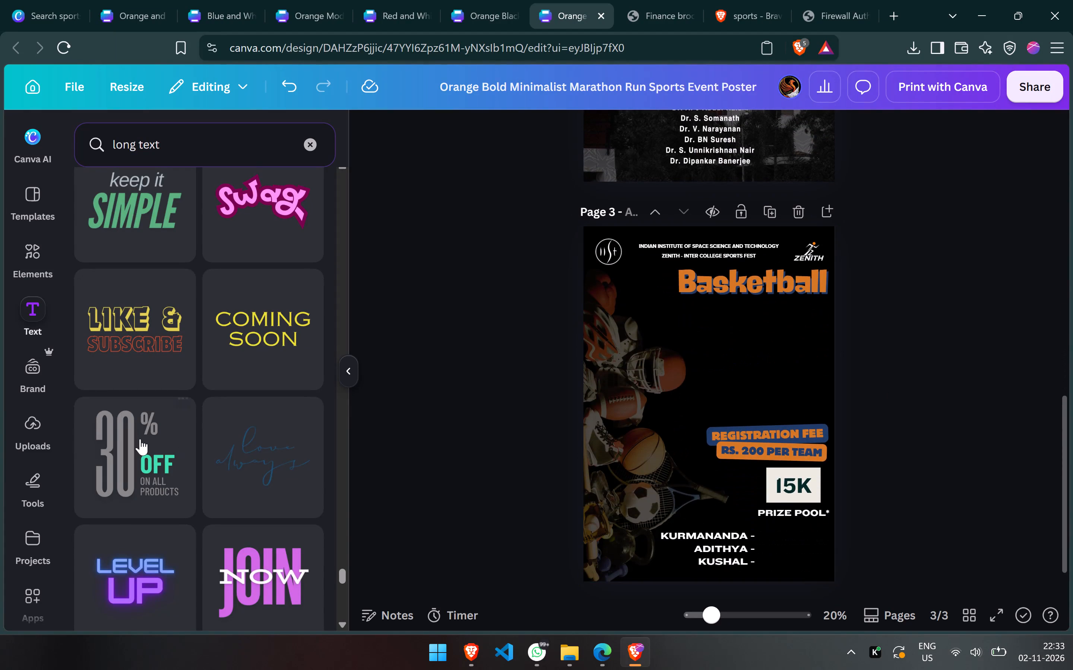
pyautogui.scroll(-5, 140, 439)
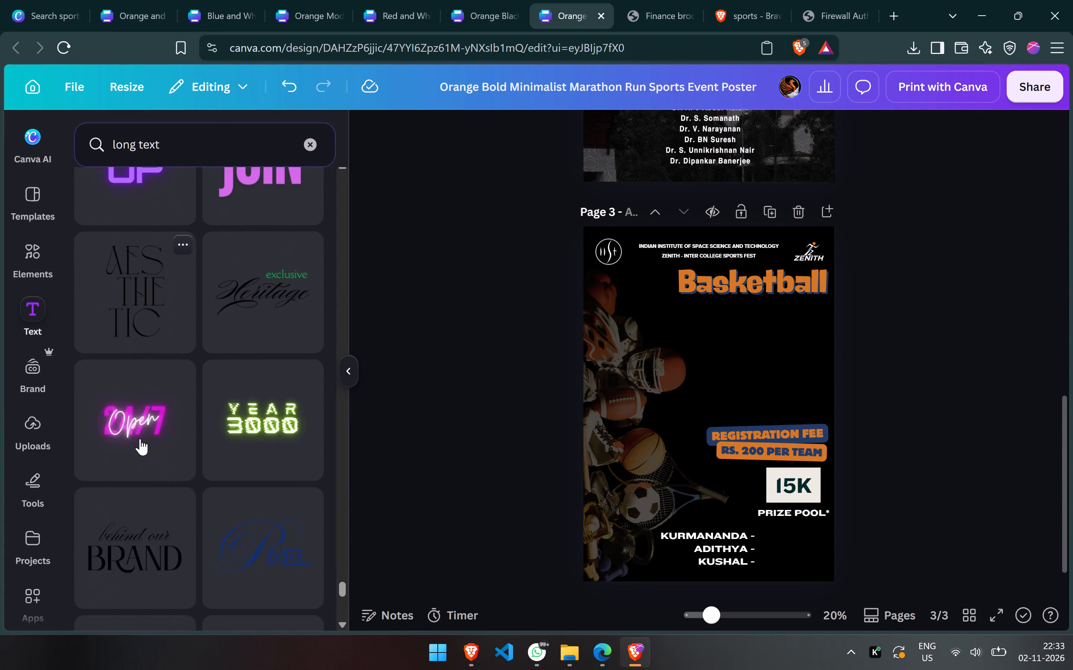
pyautogui.scroll(-4, 140, 439)
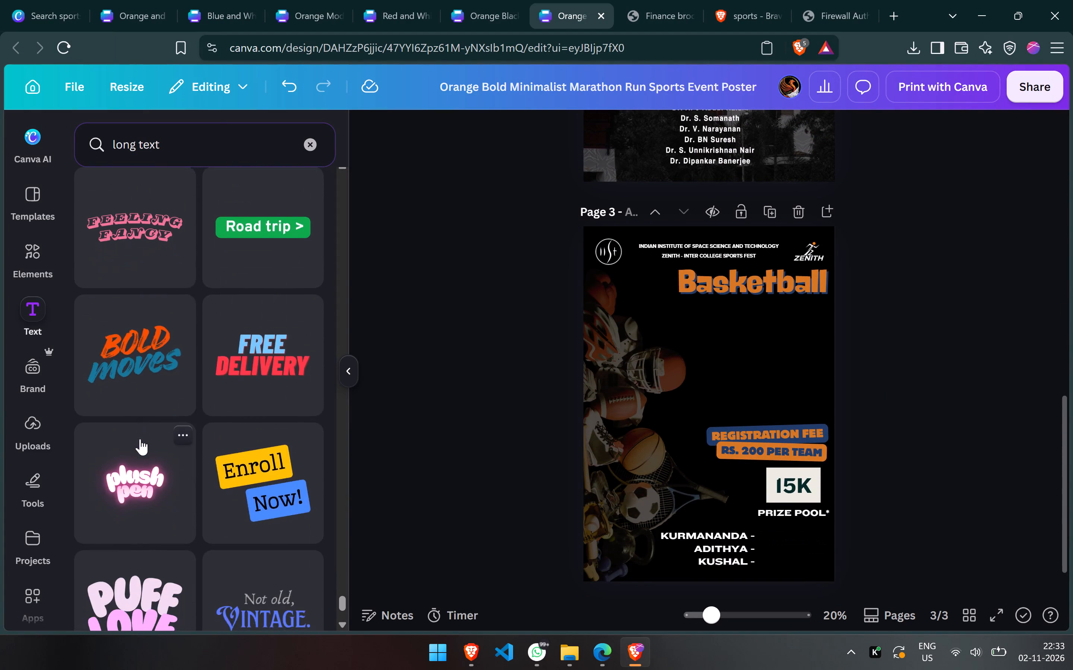
pyautogui.scroll(-5, 140, 439)
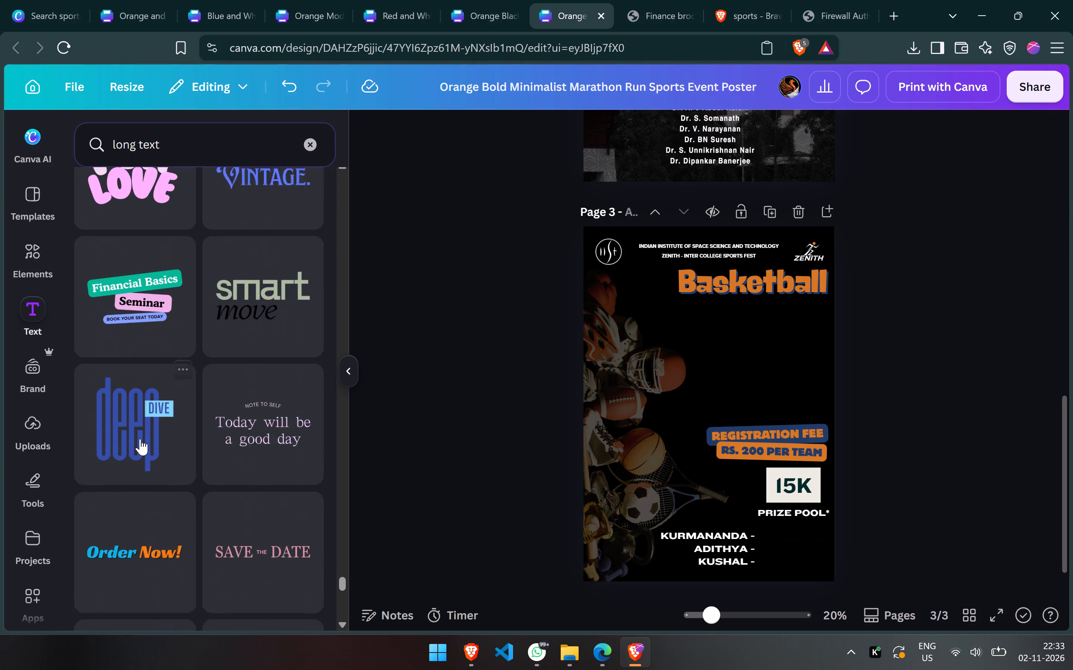
pyautogui.scroll(-1, 140, 439)
pyautogui.scroll(-2, 149, 299)
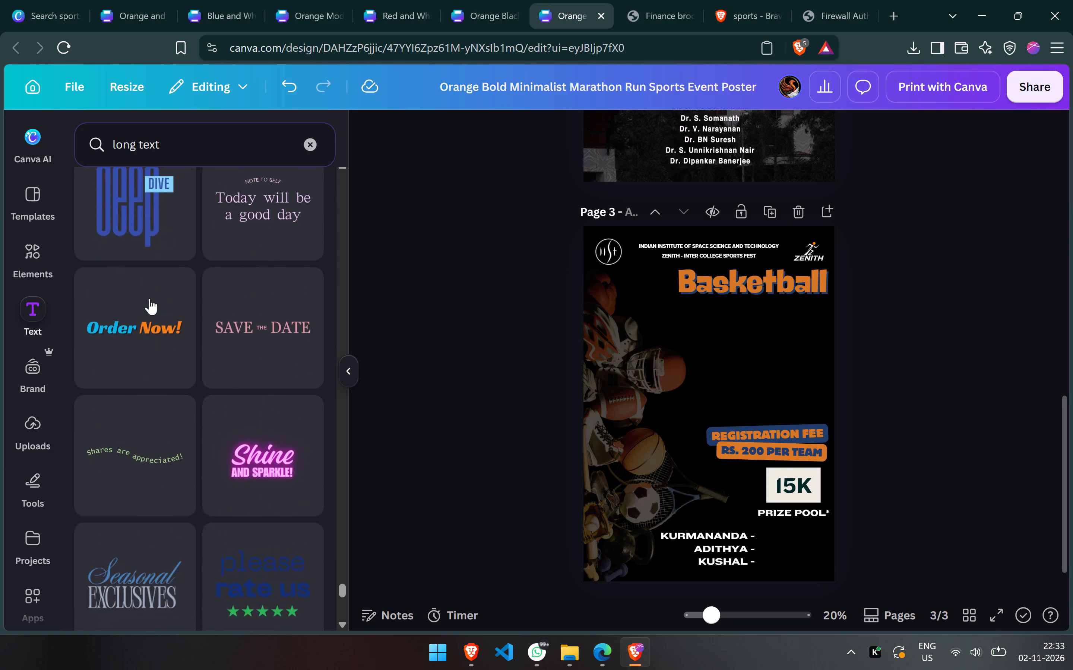
pyautogui.scroll(-6, 149, 299)
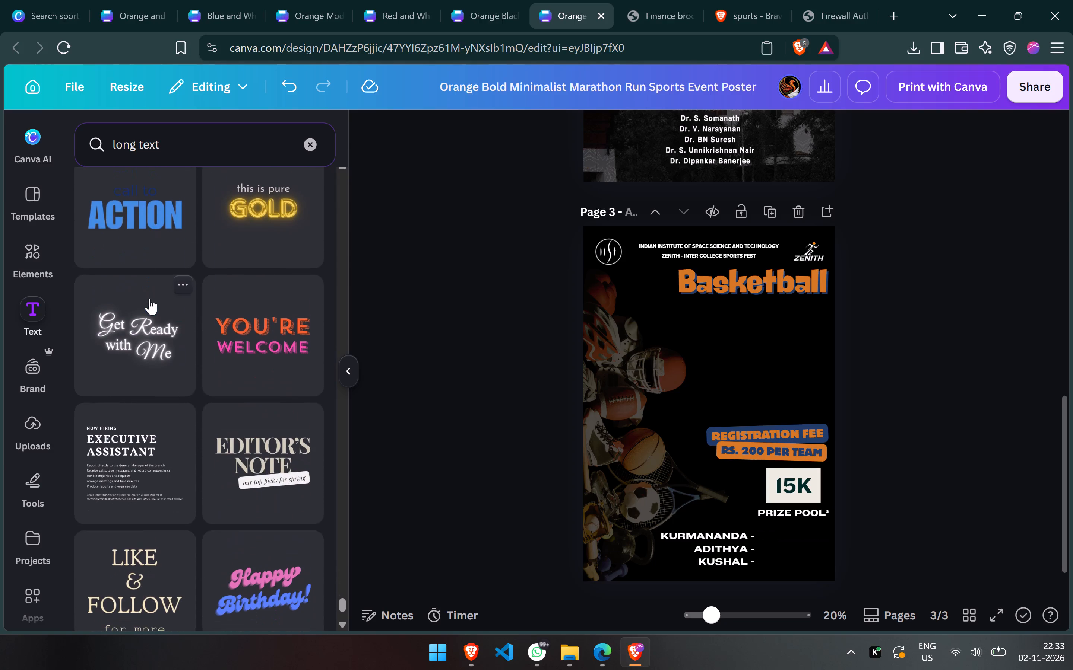
pyautogui.scroll(-5, 149, 299)
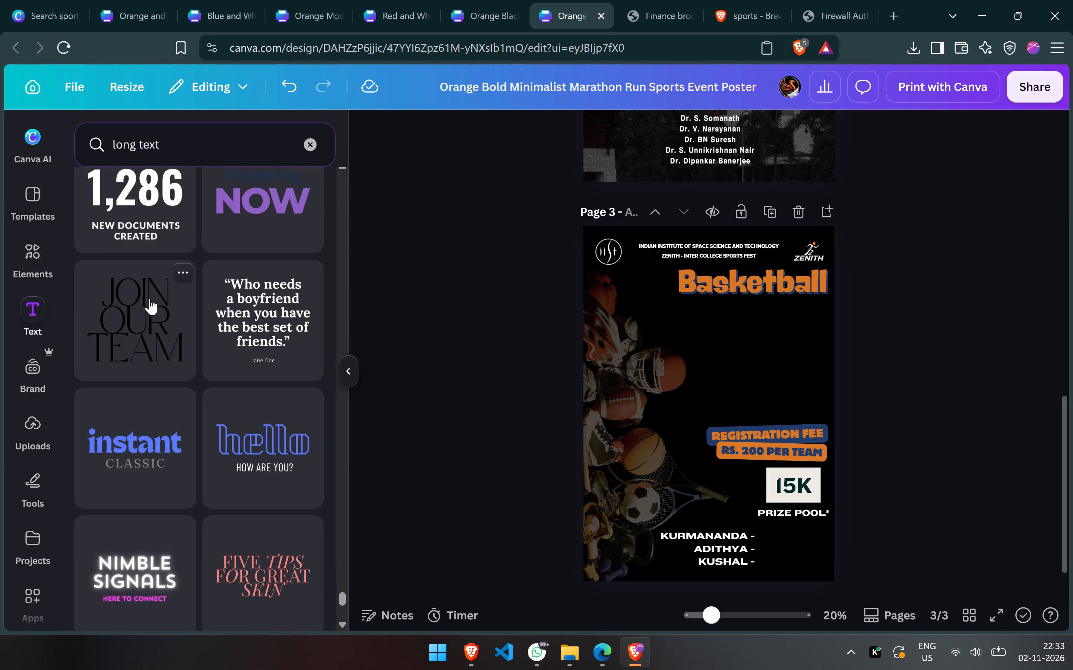
pyautogui.scroll(2, 149, 299)
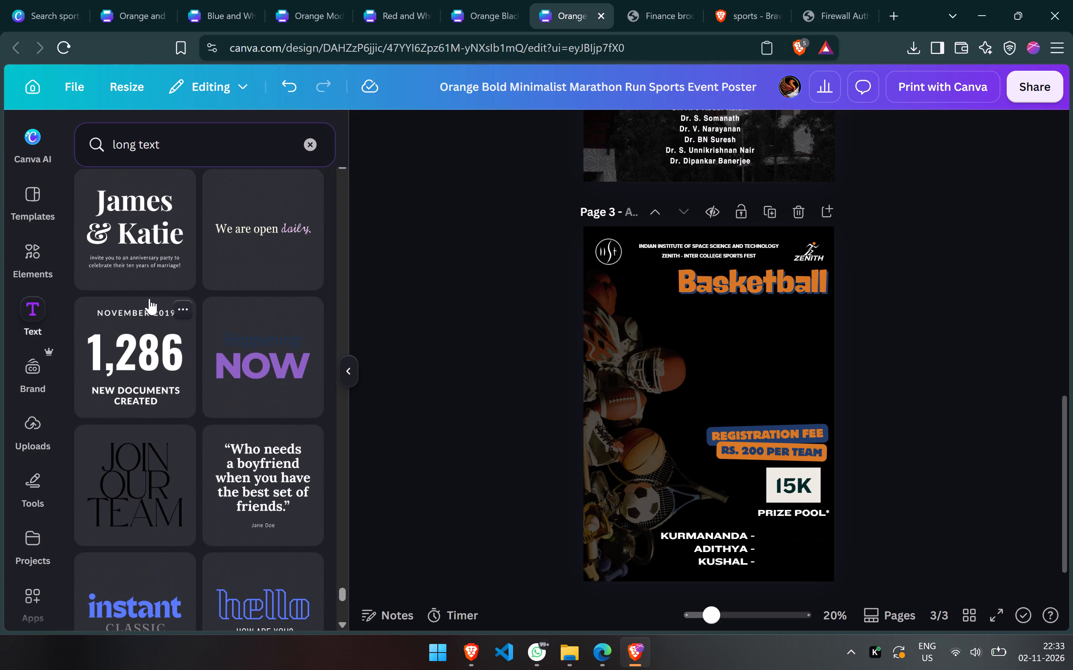
pyautogui.click(155, 239)
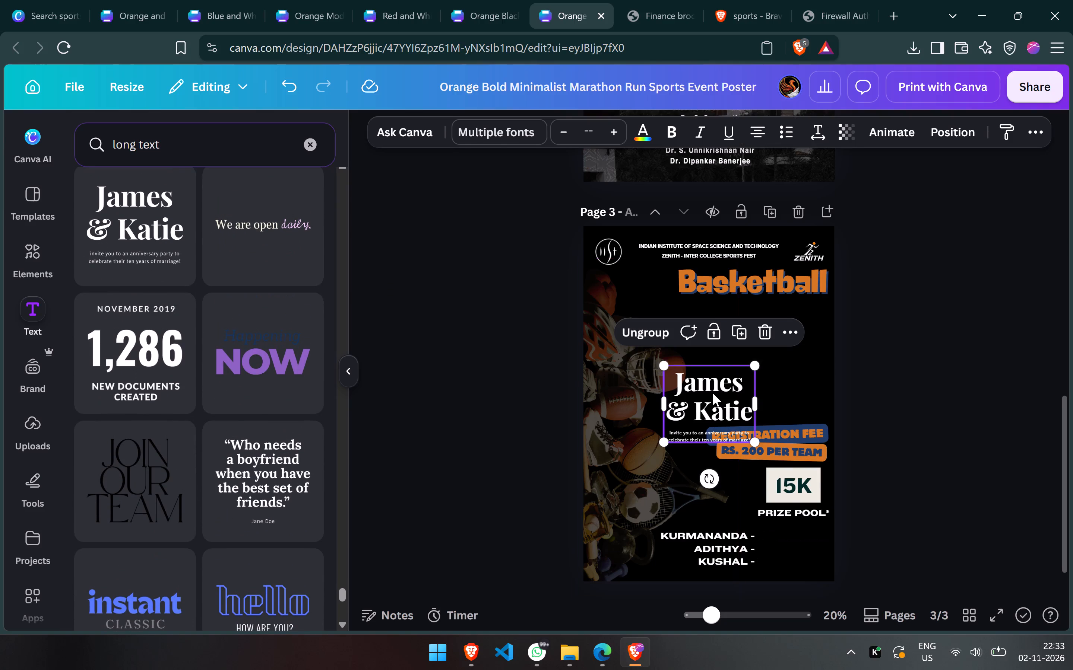
pyautogui.moveTo(713, 393); pyautogui.dragTo(723, 344)
# Replace the "James & Katie" heading with "eligibility" and widen its text box to the poster's right edge.
pyautogui.doubleClick(723, 344)
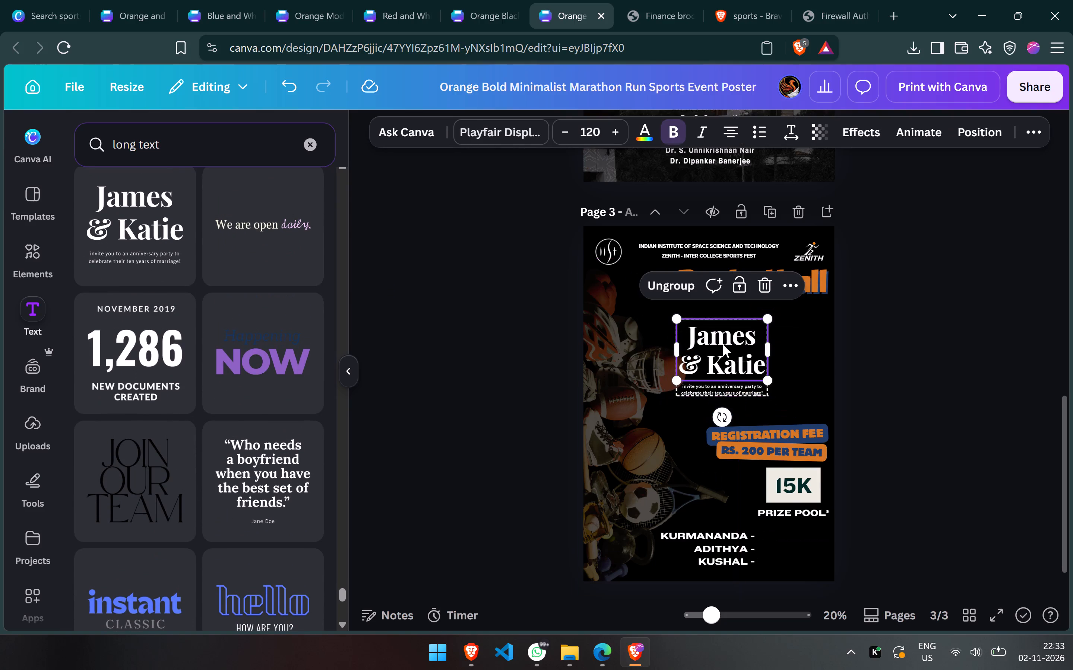
pyautogui.write('eligibility')
pyautogui.moveTo(767, 350); pyautogui.dragTo(832, 344)
# Delete the small anniversary invitation text beneath the eligibility heading.
pyautogui.click(732, 378)
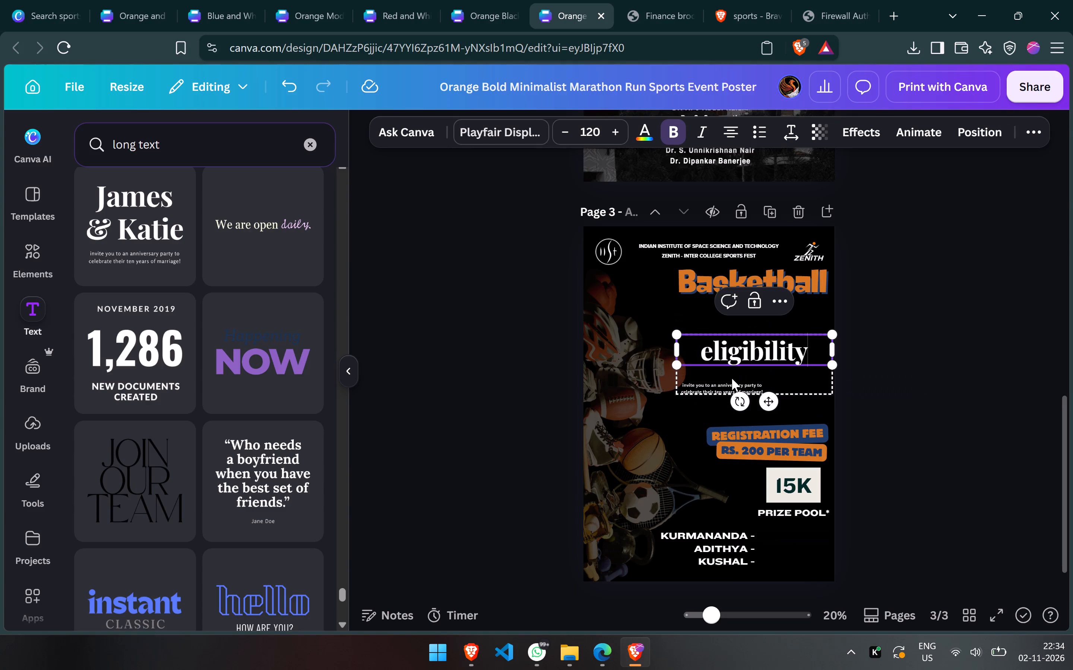
pyautogui.click(726, 386)
pyautogui.click(726, 386)
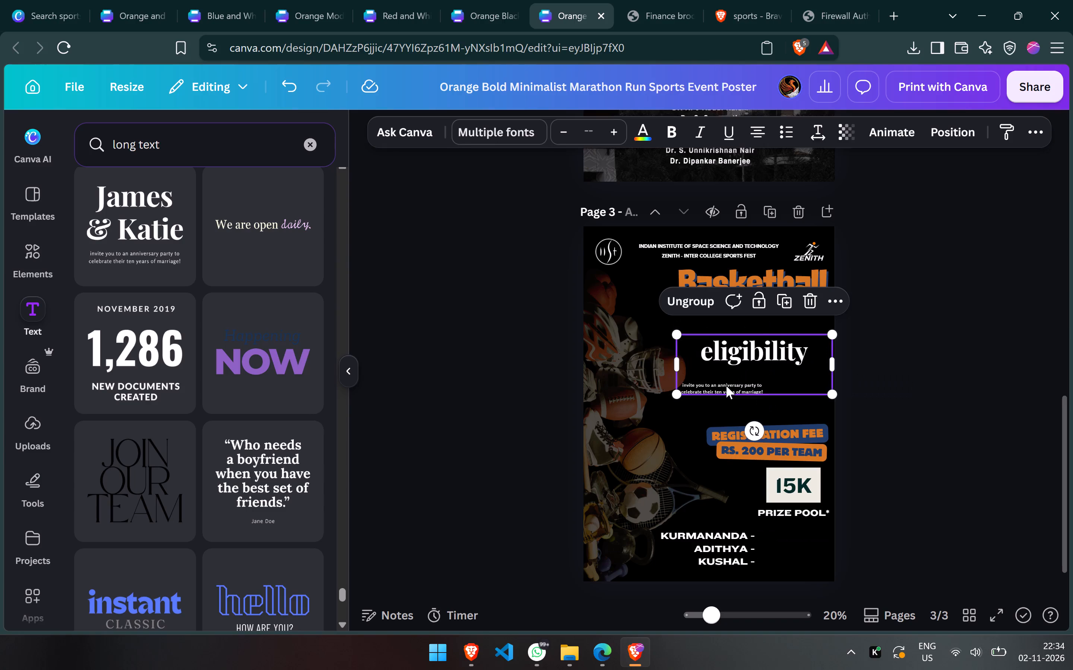
pyautogui.press('BackSpace')
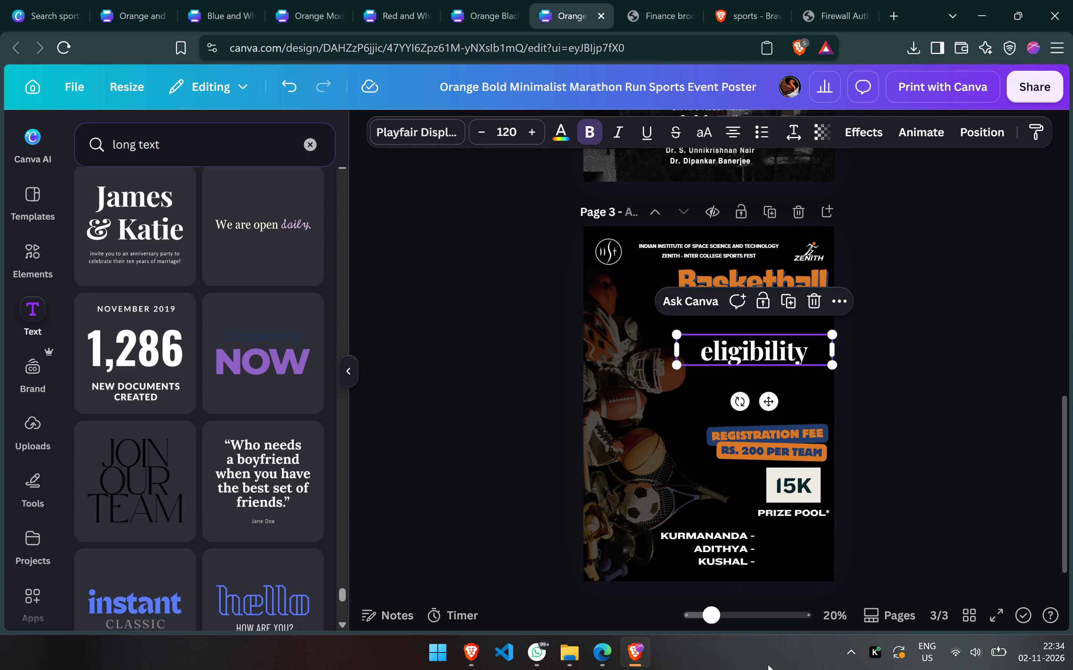
# Shrink the eligibility heading to a text size of about 103 and move it up beneath the Basketball title.
pyautogui.moveTo(832, 363); pyautogui.dragTo(823, 359)
pyautogui.moveTo(823, 359); pyautogui.dragTo(808, 357)
pyautogui.moveTo(790, 354); pyautogui.dragTo(785, 338)
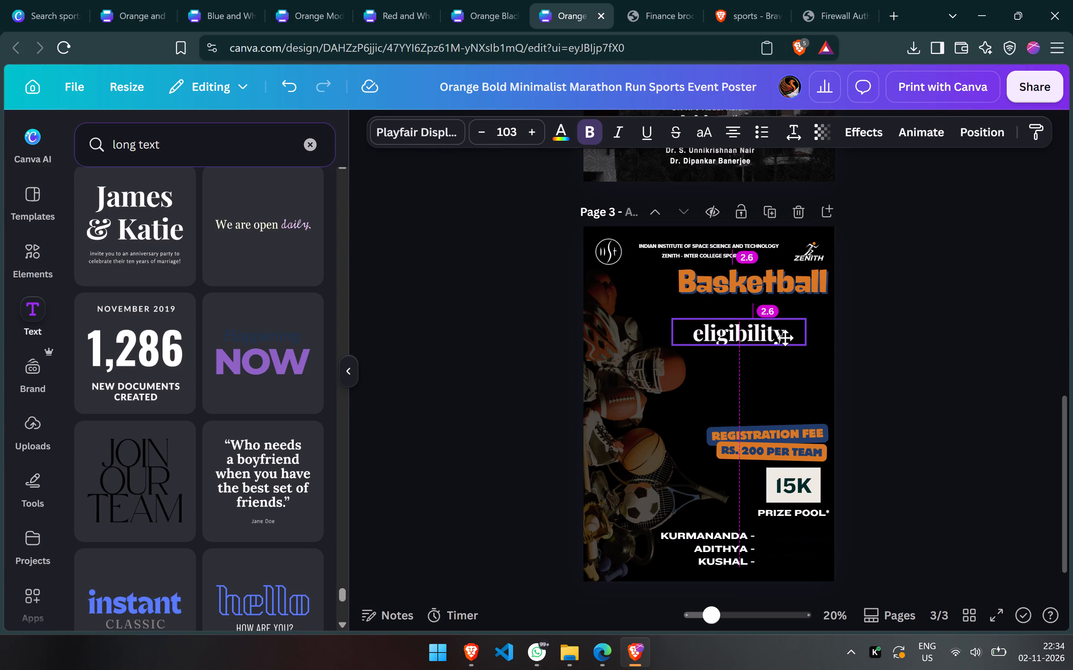
pyautogui.moveTo(785, 338); pyautogui.dragTo(788, 331)
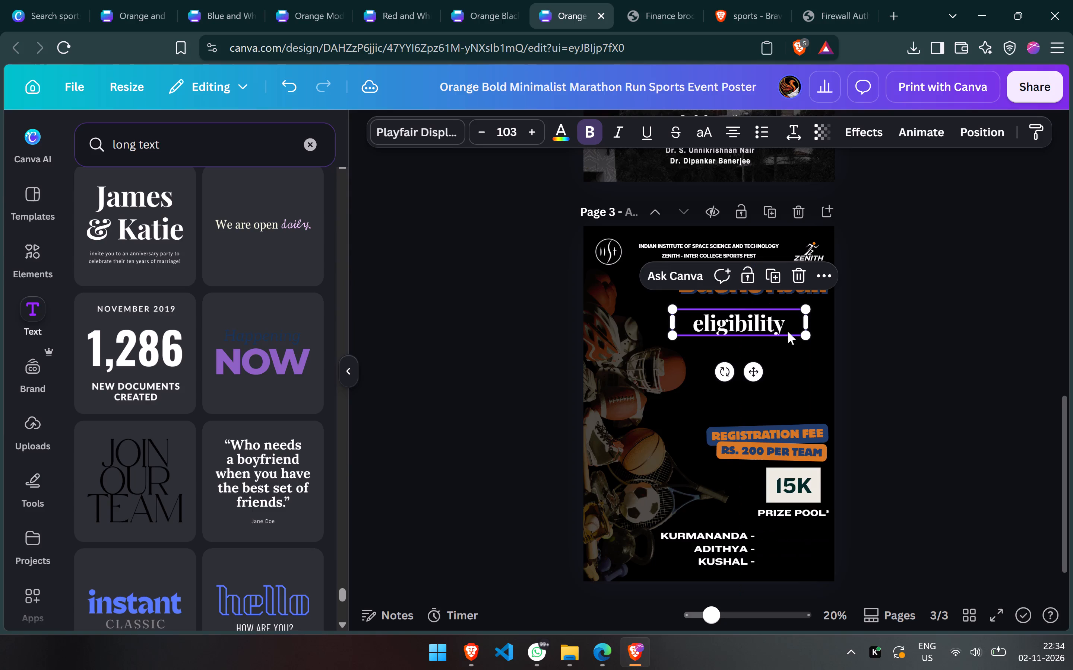
# Rewrite the eligibility heading as "Eligibility :" and start a new line below it.
pyautogui.doubleClick(772, 327)
pyautogui.write('Eligi')
pyautogui.write('bility :')
pyautogui.press('Return')
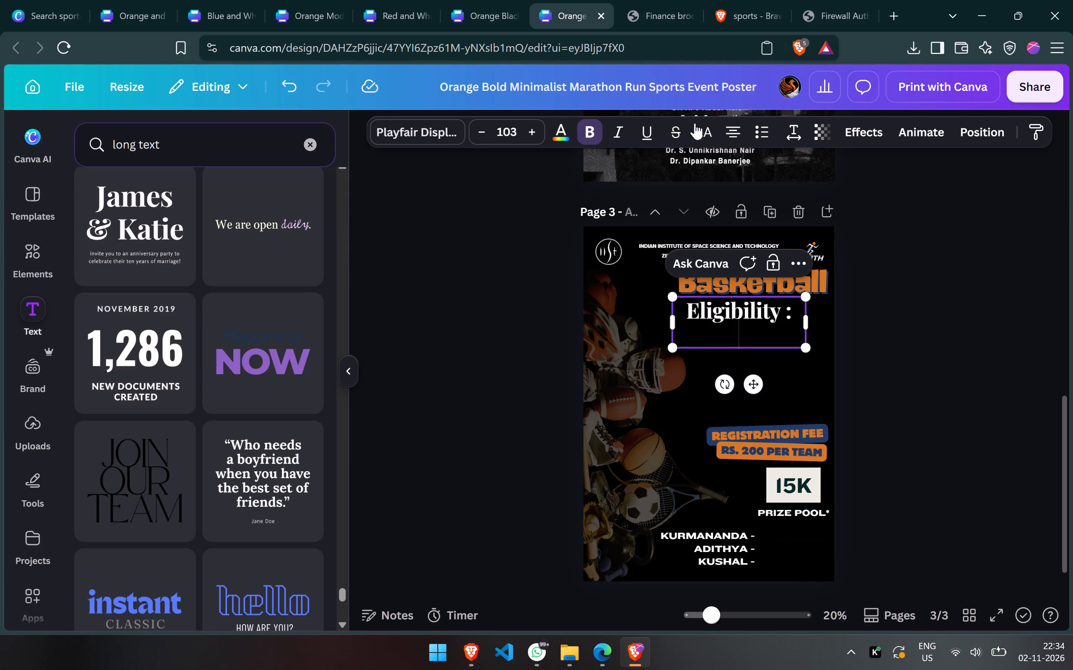
# Add a bulleted list reading "first", "second" and "third" under the Eligibility heading, at text size 99.8.
pyautogui.click(763, 133)
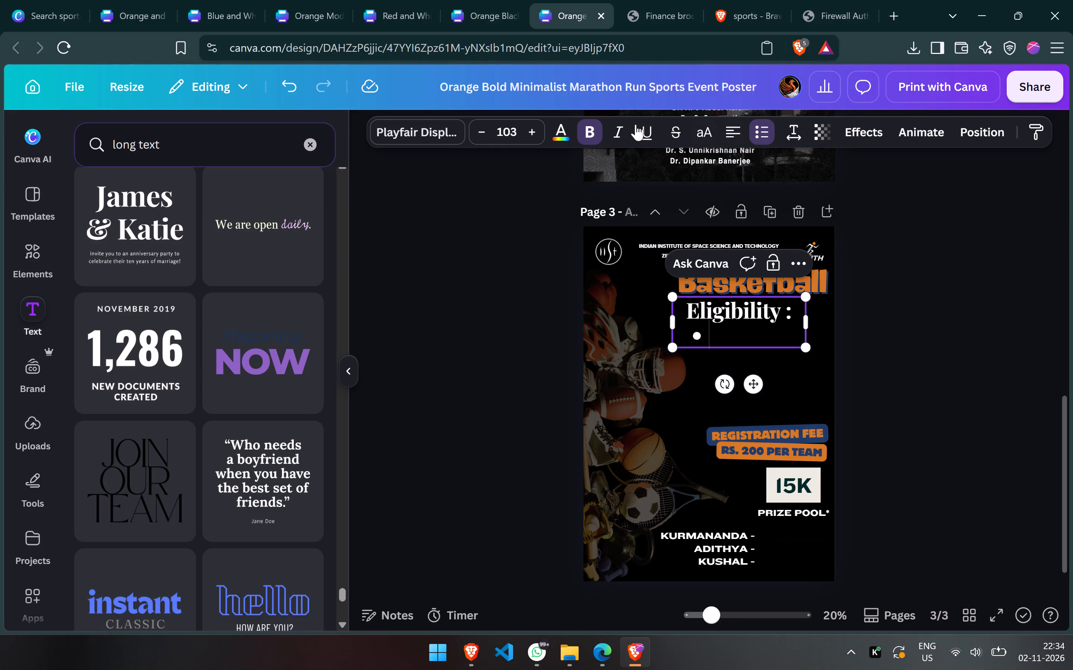
pyautogui.tripleClick(484, 131)
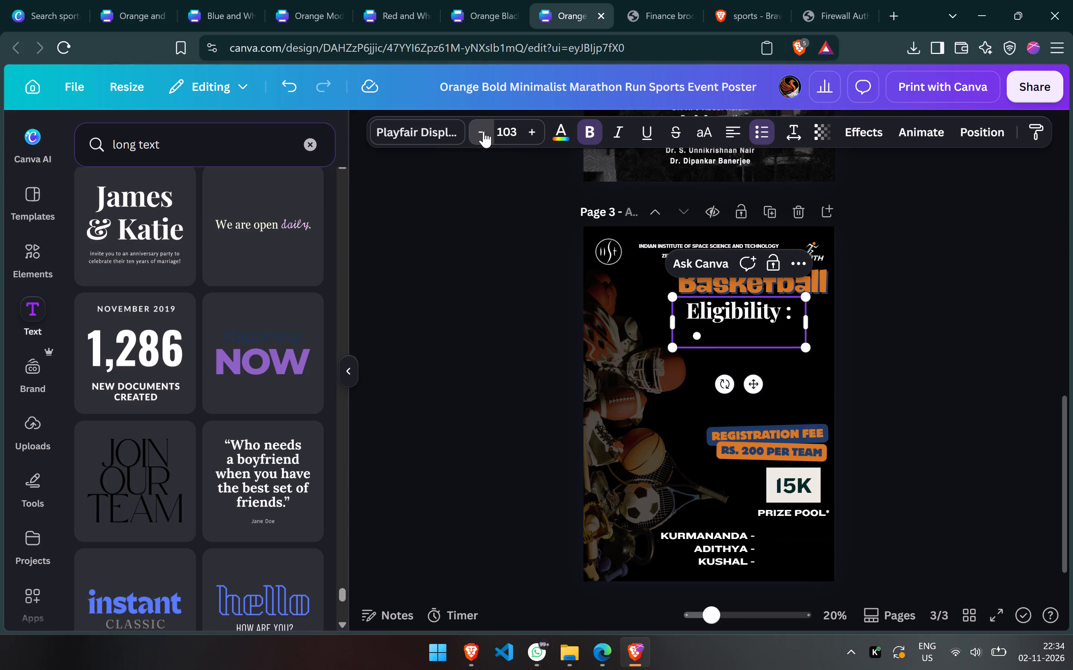
pyautogui.tripleClick(484, 131)
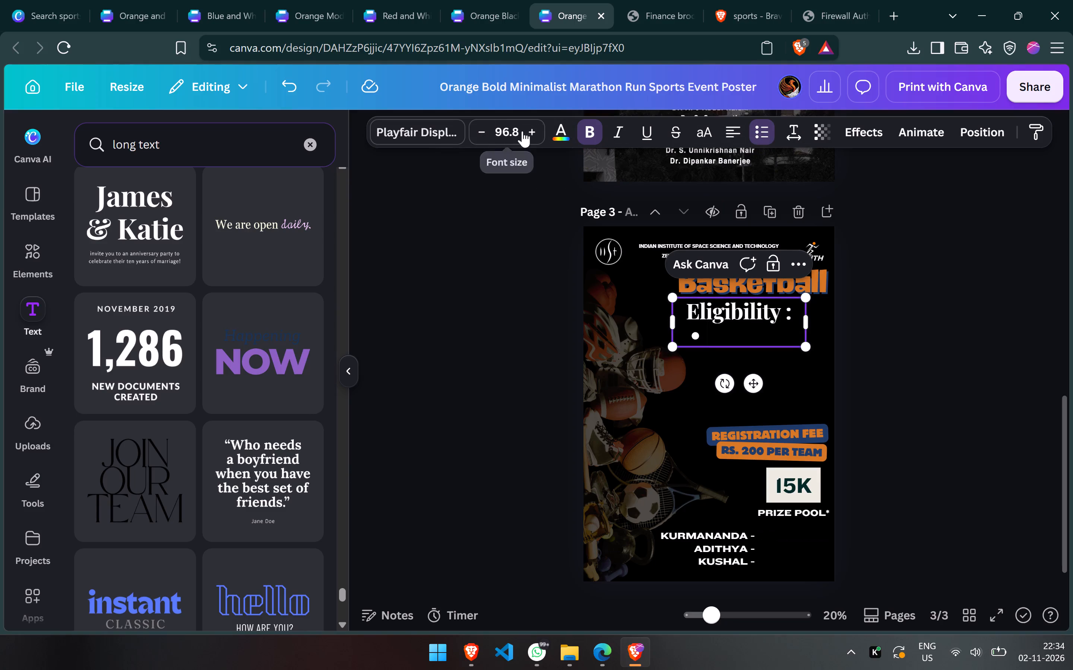
pyautogui.tripleClick(534, 132)
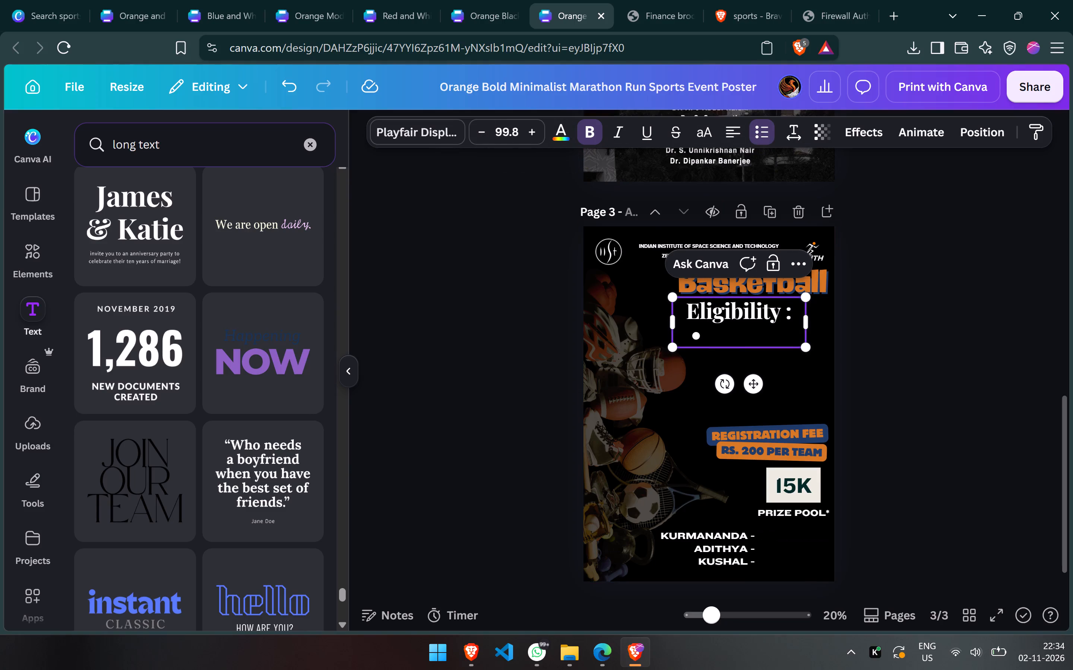
pyautogui.click(722, 332)
pyautogui.write('first')
pyautogui.press('Return')
pyautogui.write('second')
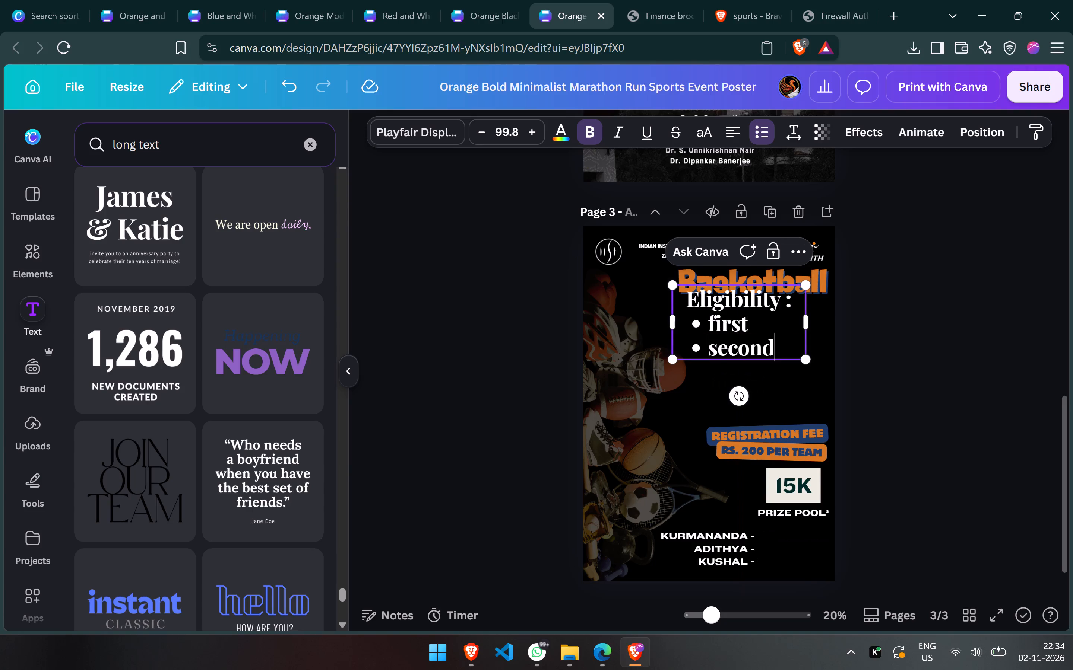
pyautogui.press('Return')
pyautogui.write('third')
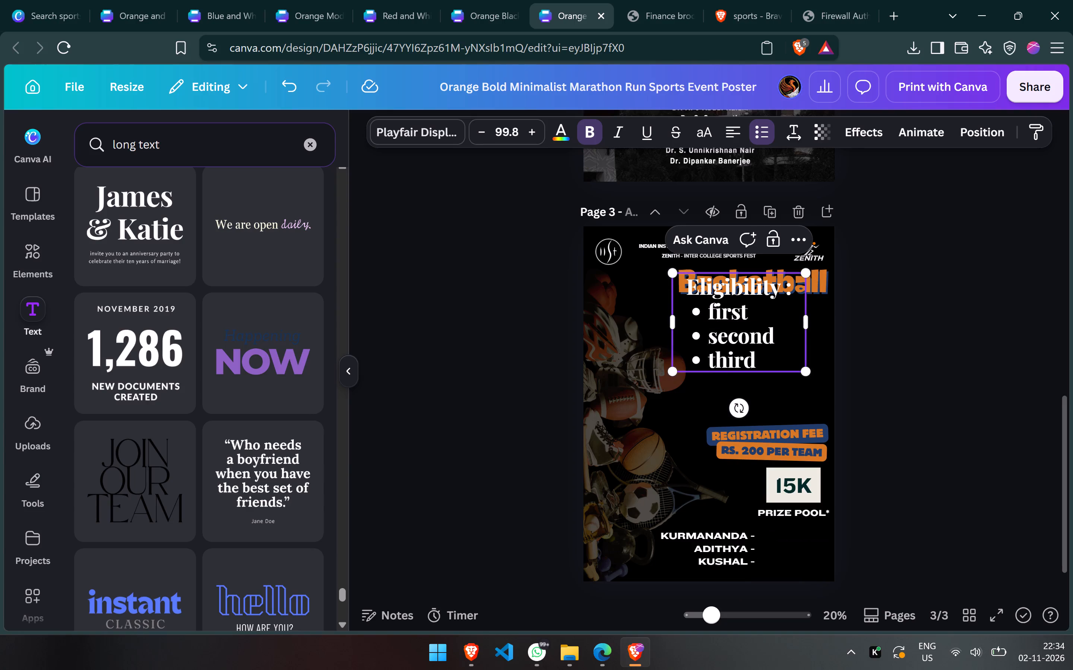
# Scale down the whole Eligibility text block until its bullets are at a text size of about 68.8.
pyautogui.click(677, 272)
pyautogui.moveTo(673, 272); pyautogui.dragTo(717, 297)
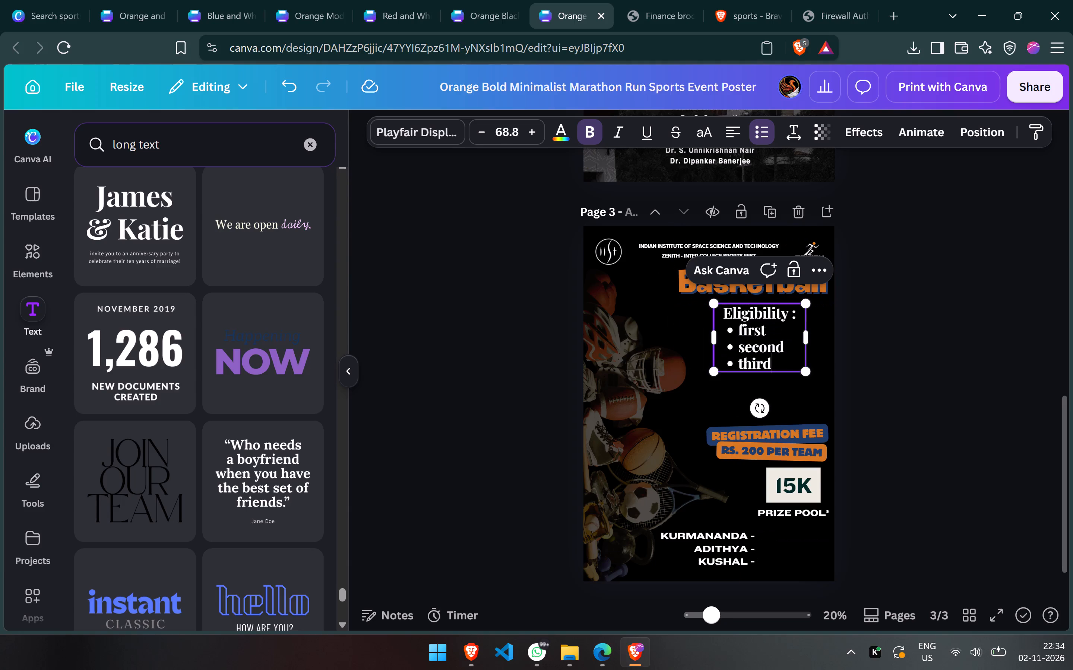
# Reduce the text size of the three bullet items under Eligibility to 53.8.
pyautogui.moveTo(736, 331); pyautogui.dragTo(811, 374)
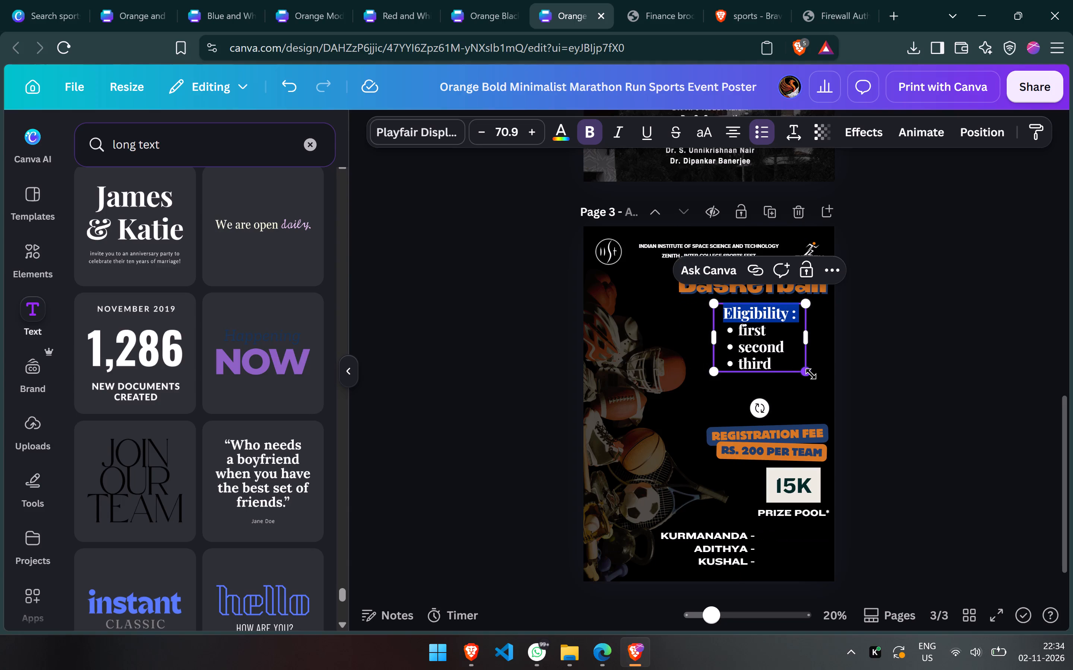
pyautogui.moveTo(786, 363); pyautogui.dragTo(720, 328)
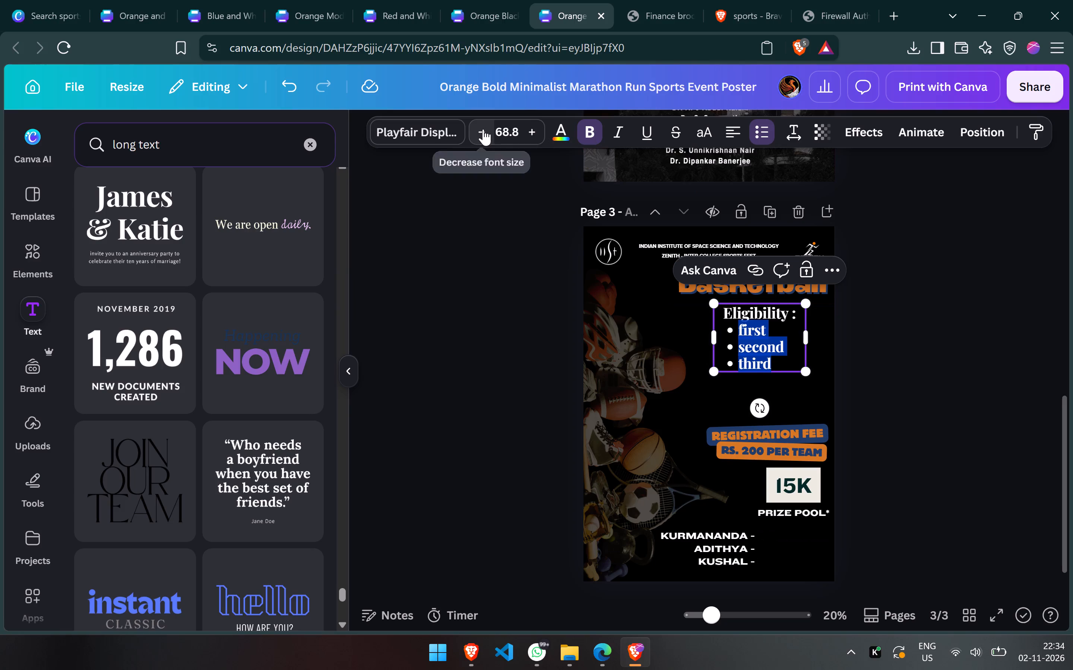
pyautogui.tripleClick(483, 129)
pyautogui.tripleClick(483, 129)
pyautogui.tripleClick(483, 129)
pyautogui.tripleClick(483, 129)
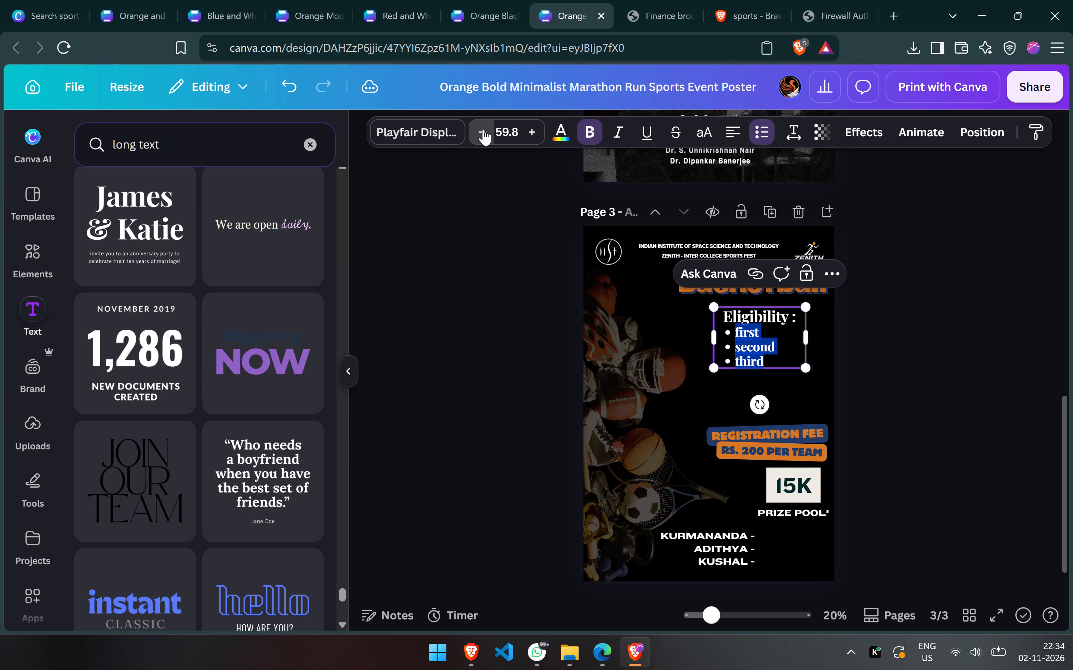
pyautogui.click(483, 129)
pyautogui.click(483, 129)
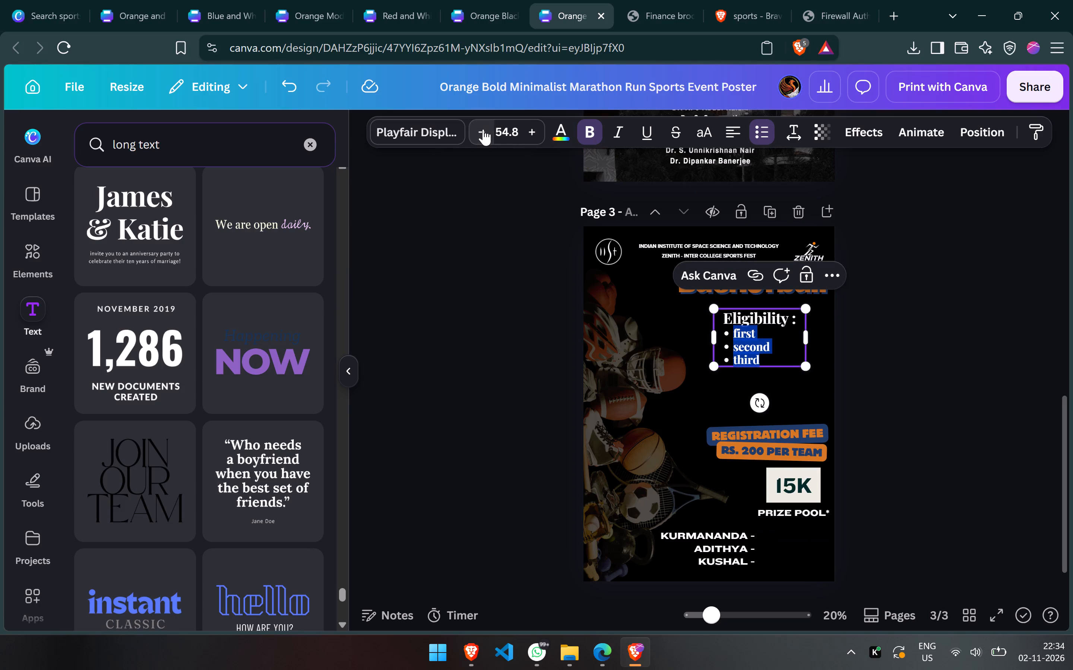
pyautogui.click(483, 129)
pyautogui.click(840, 328)
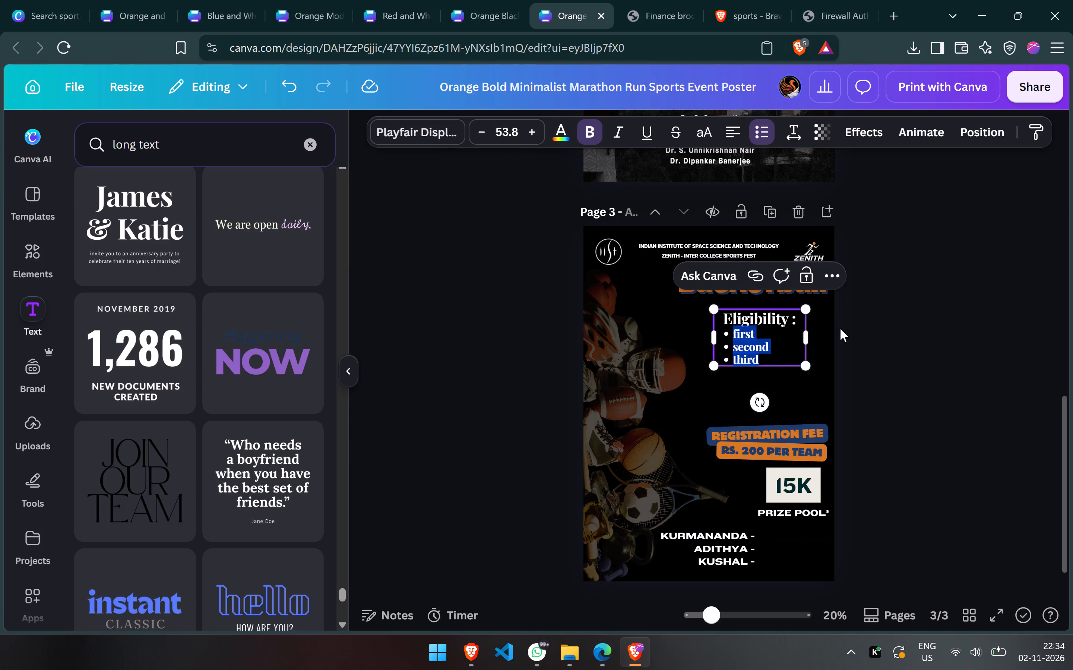
# Enlarge the Eligibility text block slightly and shift it left, keeping it just beneath the Basketball title.
pyautogui.click(795, 337)
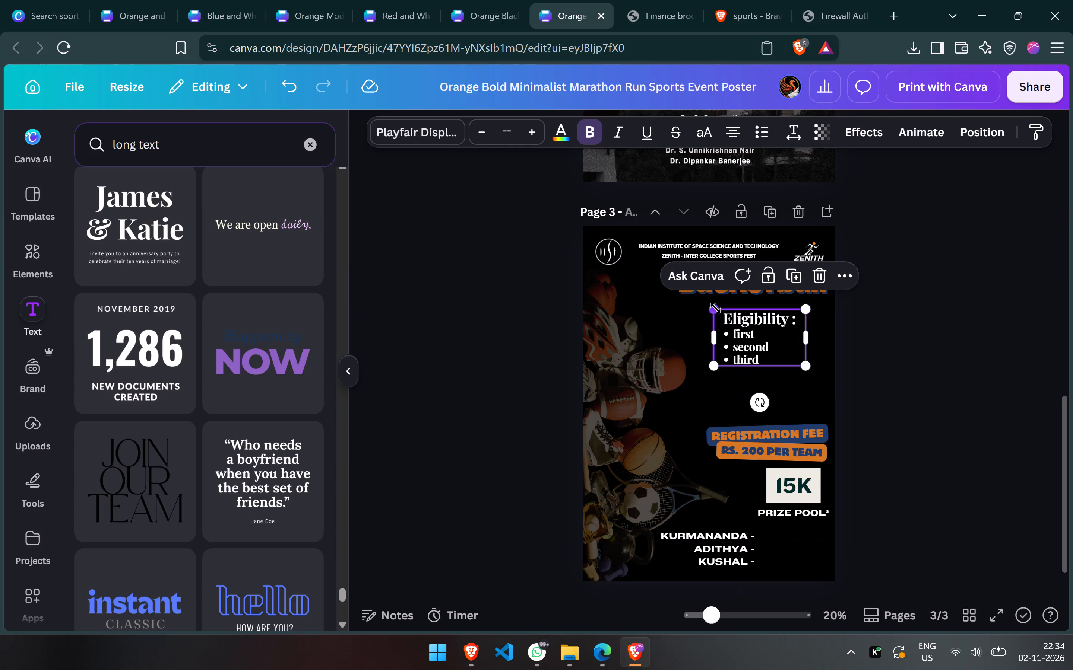
pyautogui.moveTo(717, 310); pyautogui.dragTo(705, 306)
pyautogui.moveTo(777, 334); pyautogui.dragTo(758, 335)
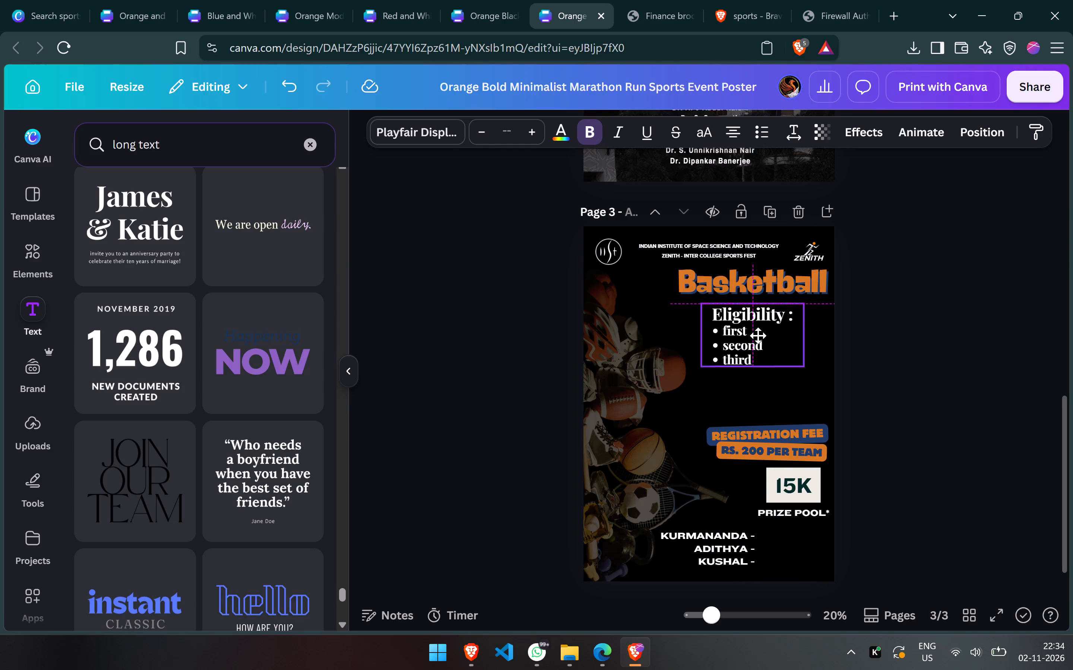
pyautogui.moveTo(758, 335); pyautogui.dragTo(762, 335)
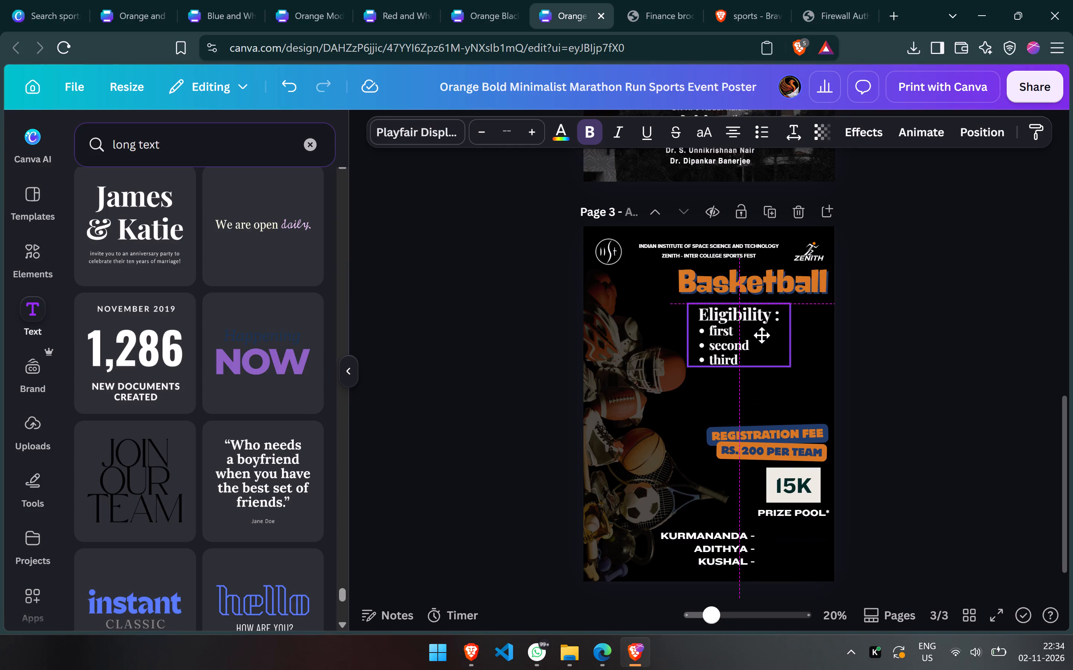
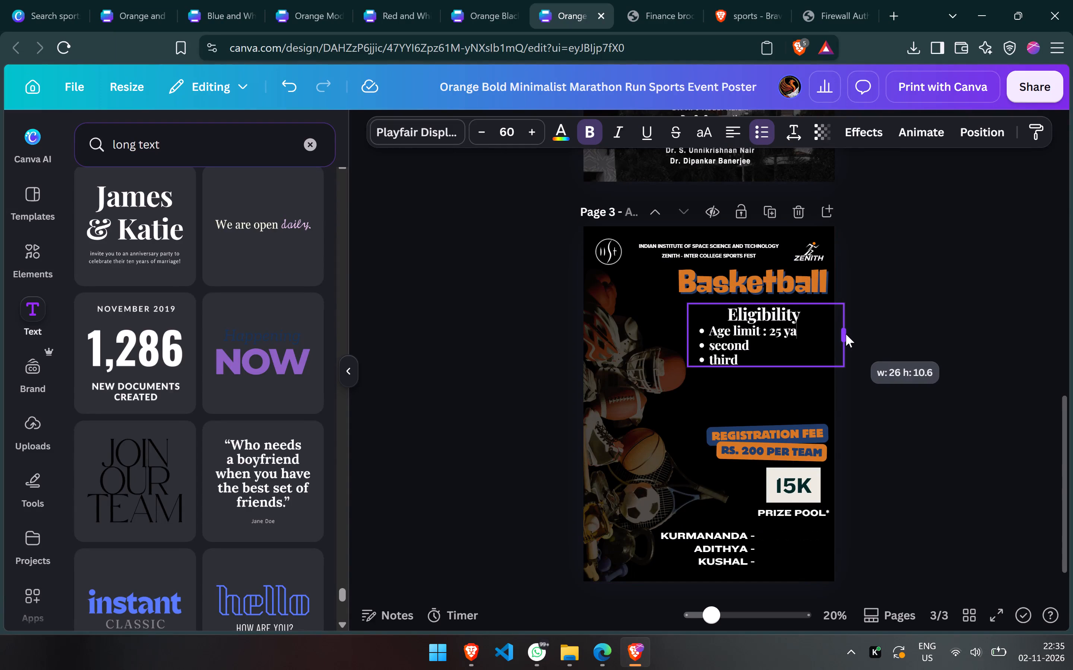
# Narrow the Eligibility text box so its outer edge lines up with the end of the Basketball title.
pyautogui.moveTo(846, 334); pyautogui.dragTo(830, 334)
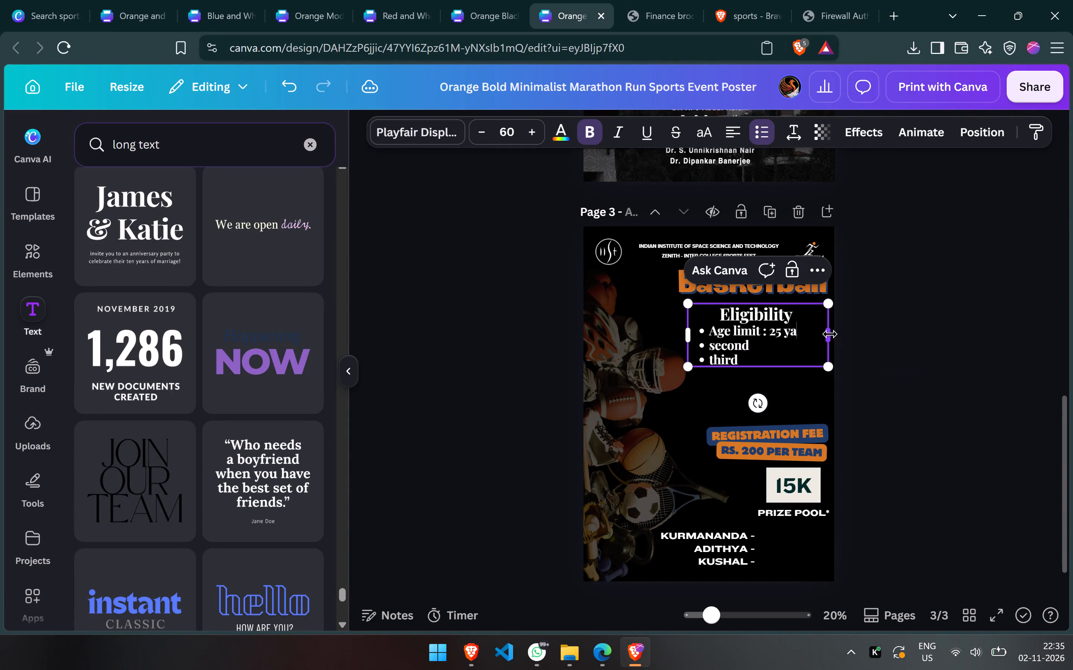
pyautogui.click(794, 330)
pyautogui.doubleClick(794, 330)
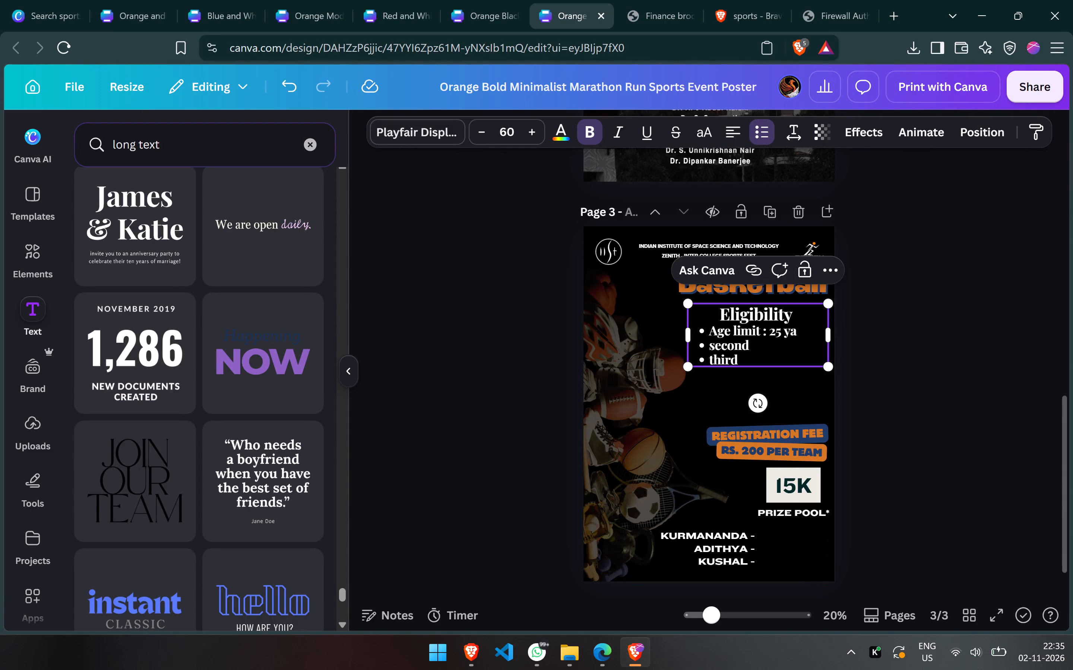
# Left-align the Eligibility heading within its text box.
pyautogui.doubleClick(775, 312)
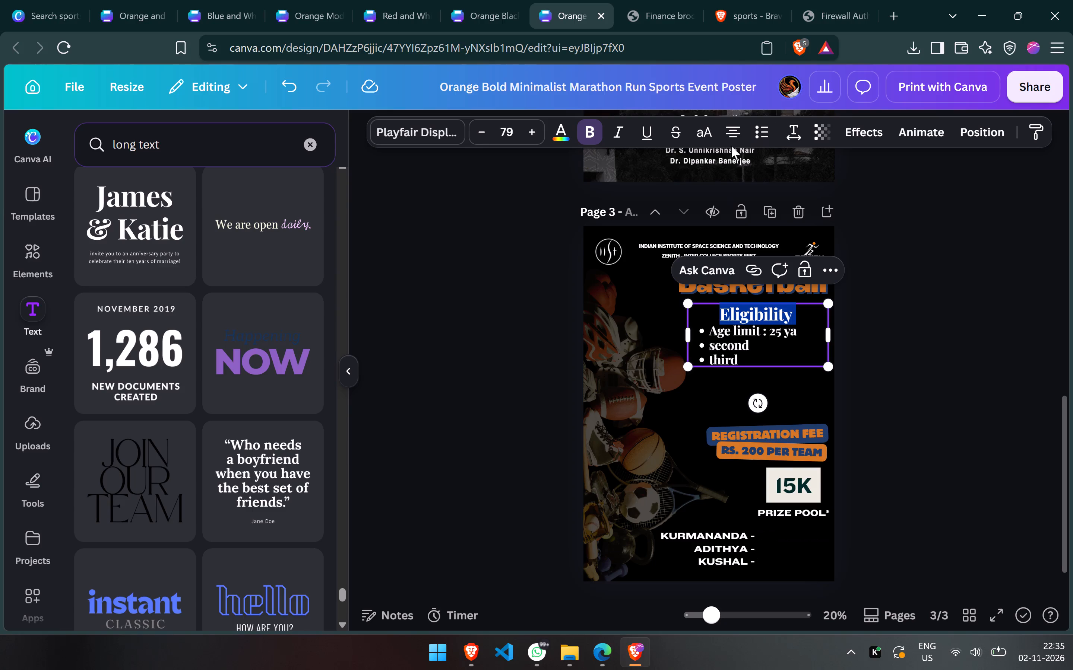
pyautogui.click(731, 142)
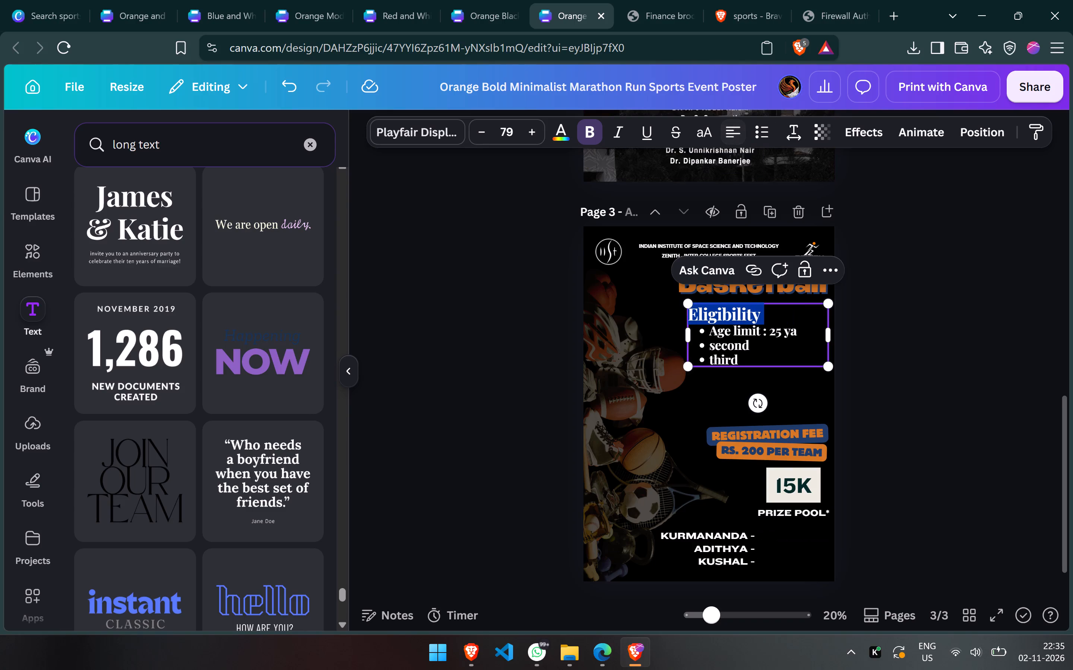
# Complete the first bullet under Eligibility so it reads "Age limit : 25 years".
pyautogui.doubleClick(807, 336)
pyautogui.click(807, 336)
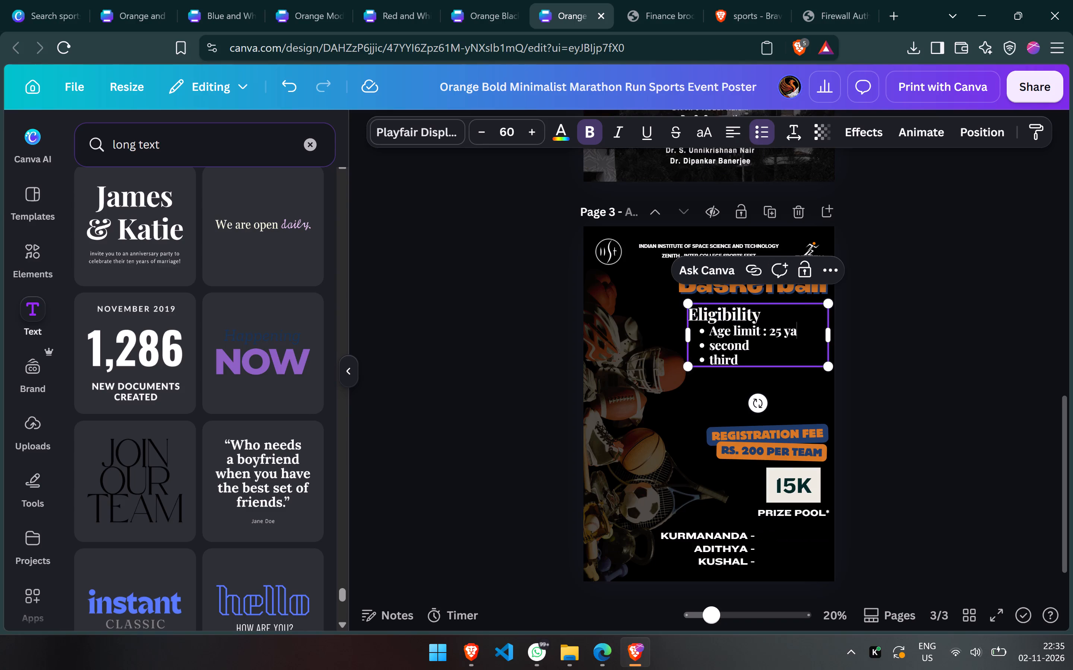
pyautogui.press('BackSpace')
pyautogui.write('ears')
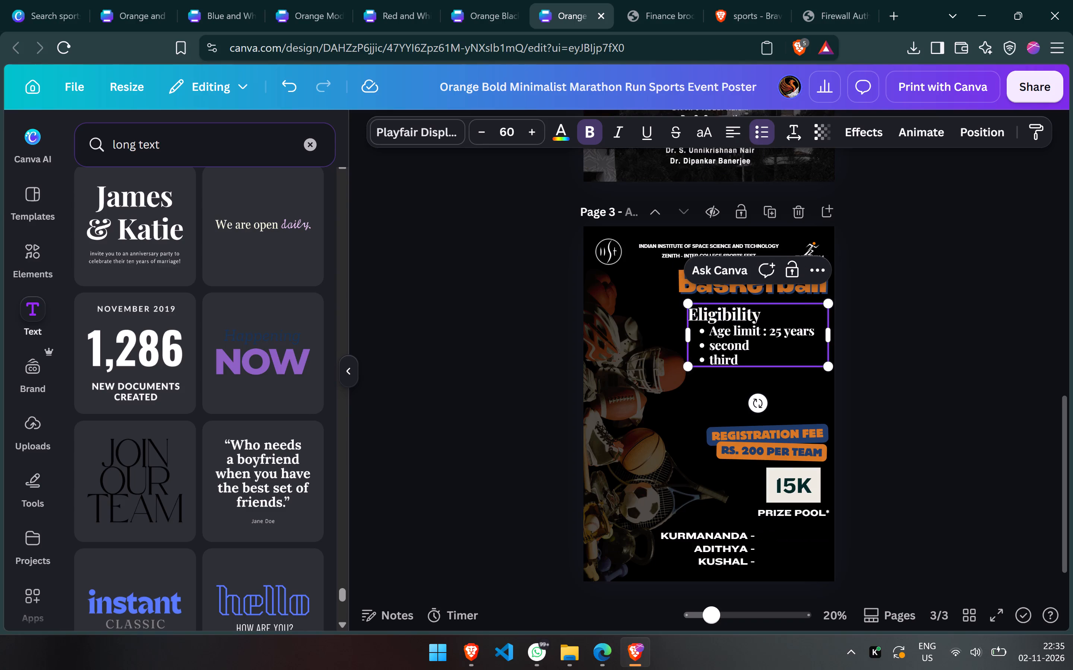
pyautogui.click(784, 340)
pyautogui.click(784, 340)
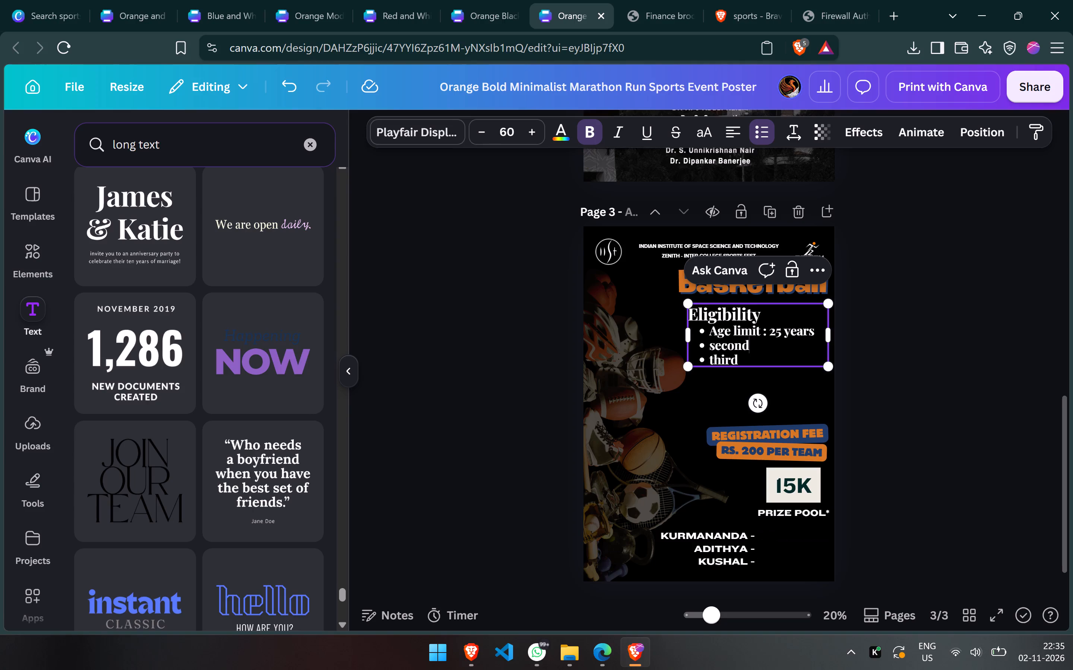
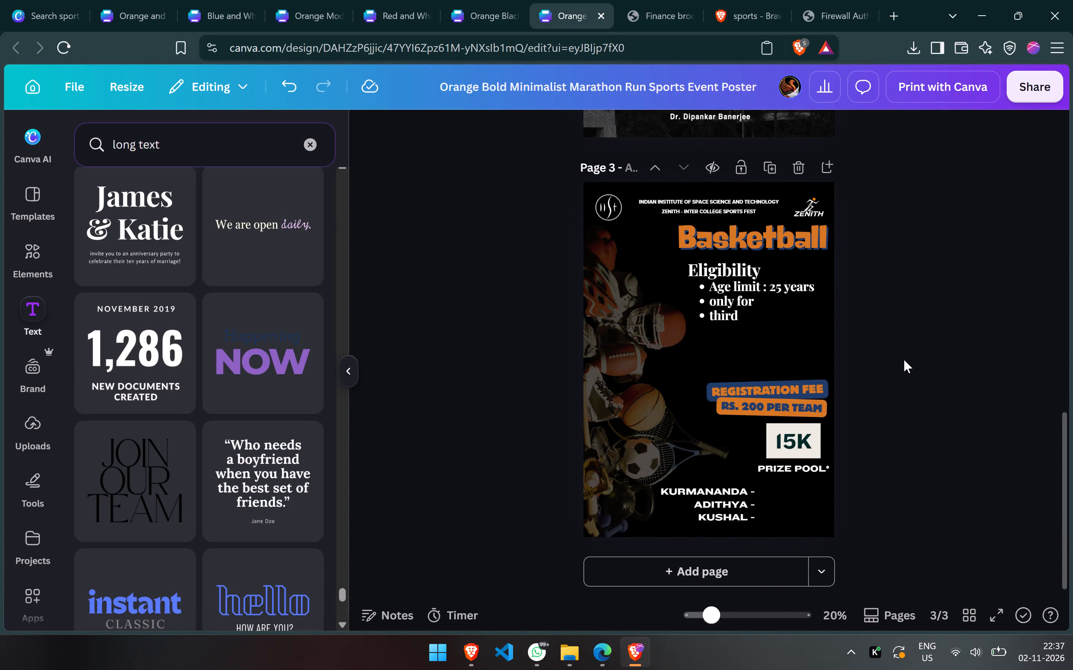
# Nudge the 15K prize pool group slightly down below the registration fee banner.
pyautogui.moveTo(816, 445); pyautogui.dragTo(816, 452)
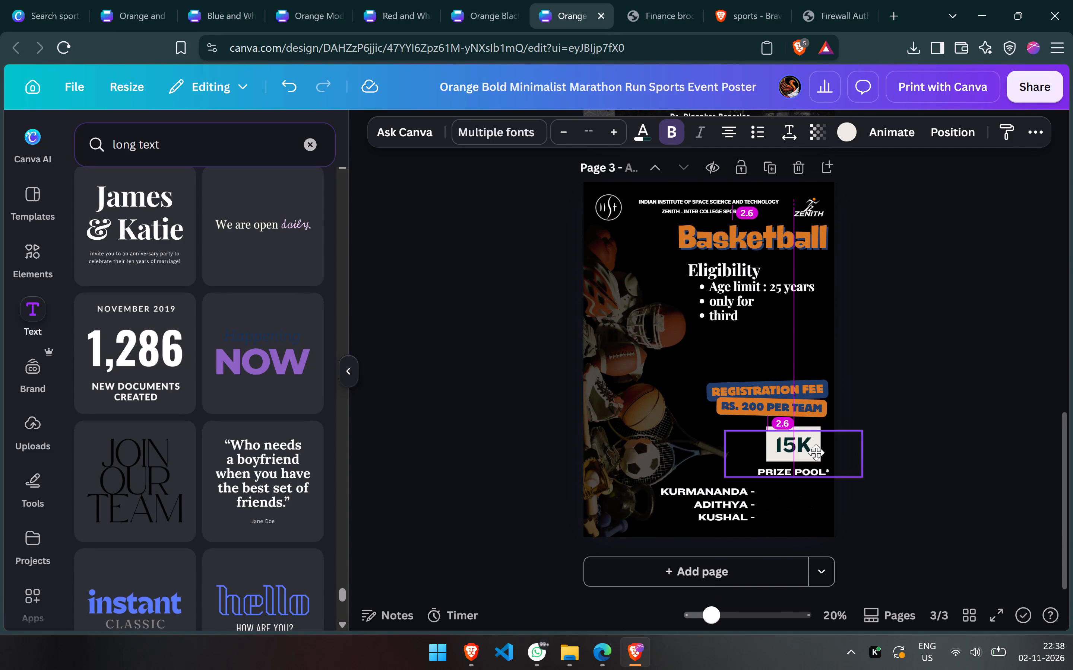
pyautogui.moveTo(816, 452); pyautogui.dragTo(816, 449)
pyautogui.click(990, 381)
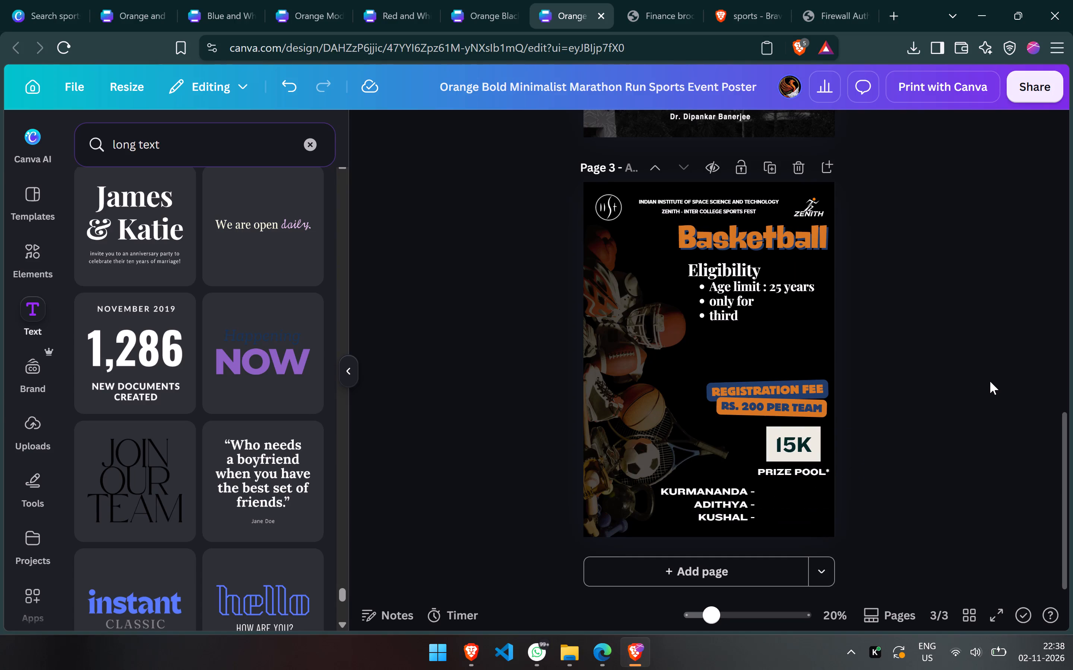
# Nudge the Basketball title so its text box lines up with the page's outer edge.
pyautogui.scroll(-1, 990, 381)
pyautogui.scroll(1, 990, 381)
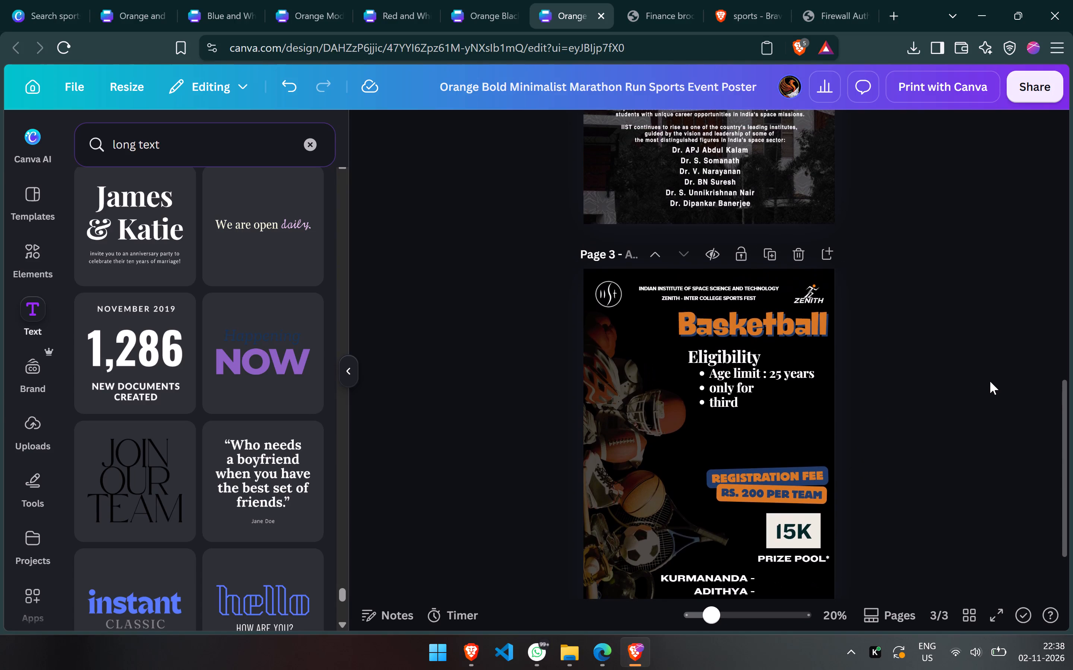
pyautogui.moveTo(811, 337); pyautogui.dragTo(811, 341)
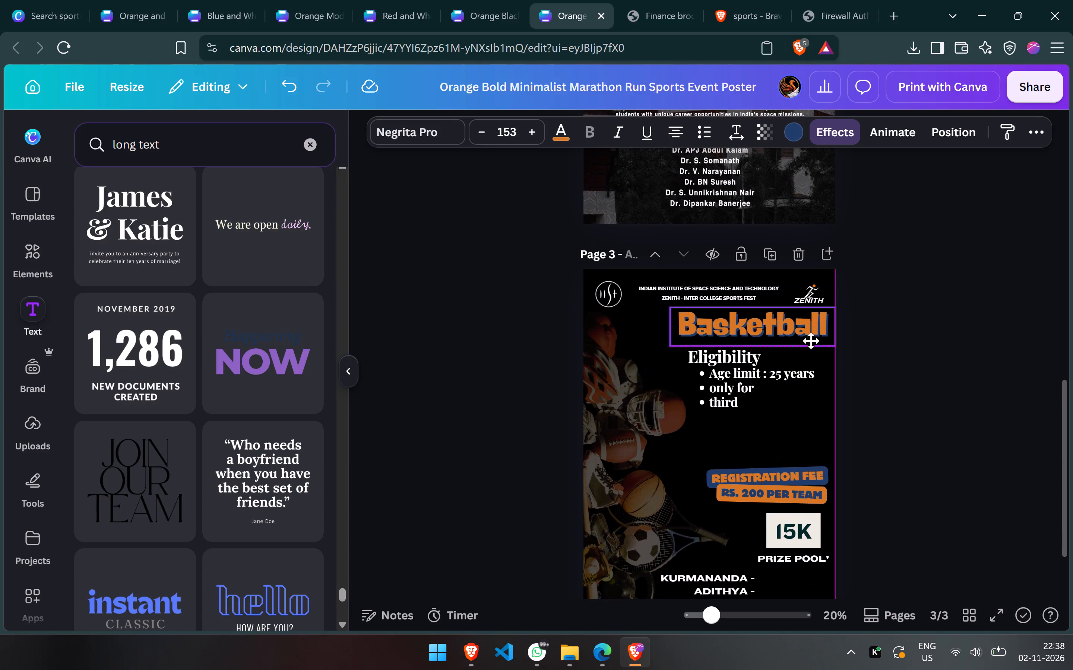
pyautogui.moveTo(811, 341); pyautogui.dragTo(813, 342)
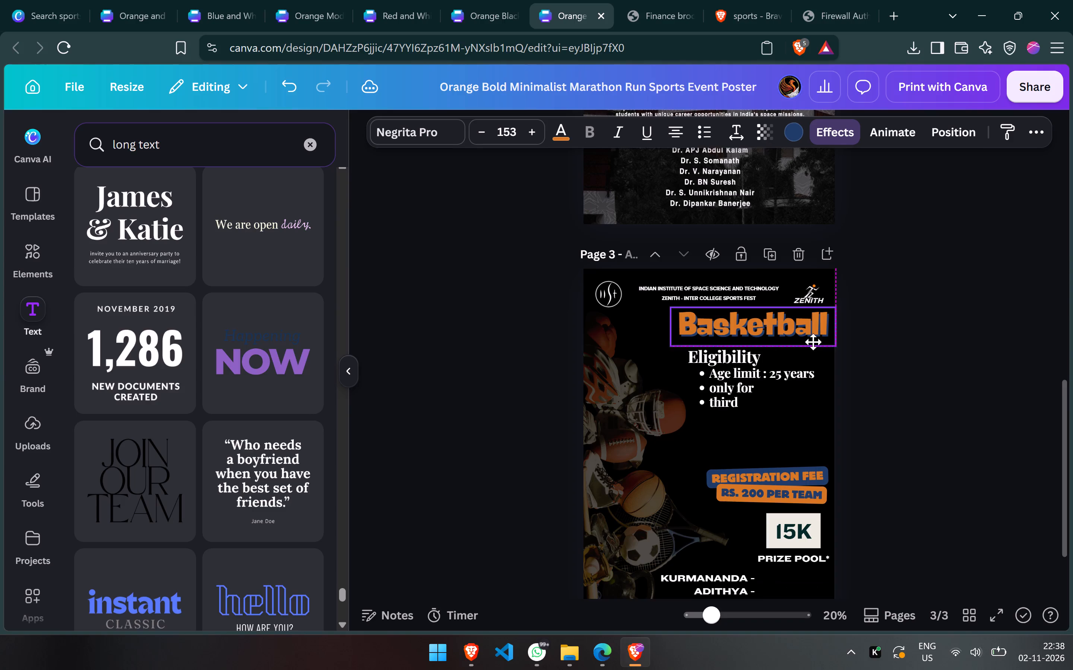
pyautogui.moveTo(813, 342); pyautogui.dragTo(813, 341)
pyautogui.click(854, 328)
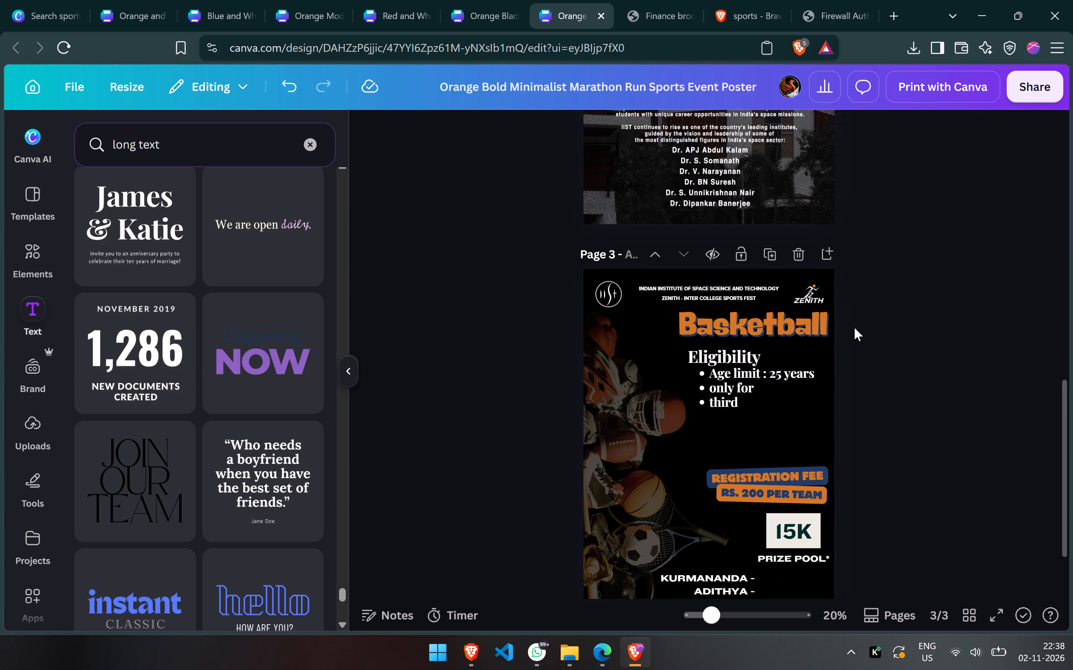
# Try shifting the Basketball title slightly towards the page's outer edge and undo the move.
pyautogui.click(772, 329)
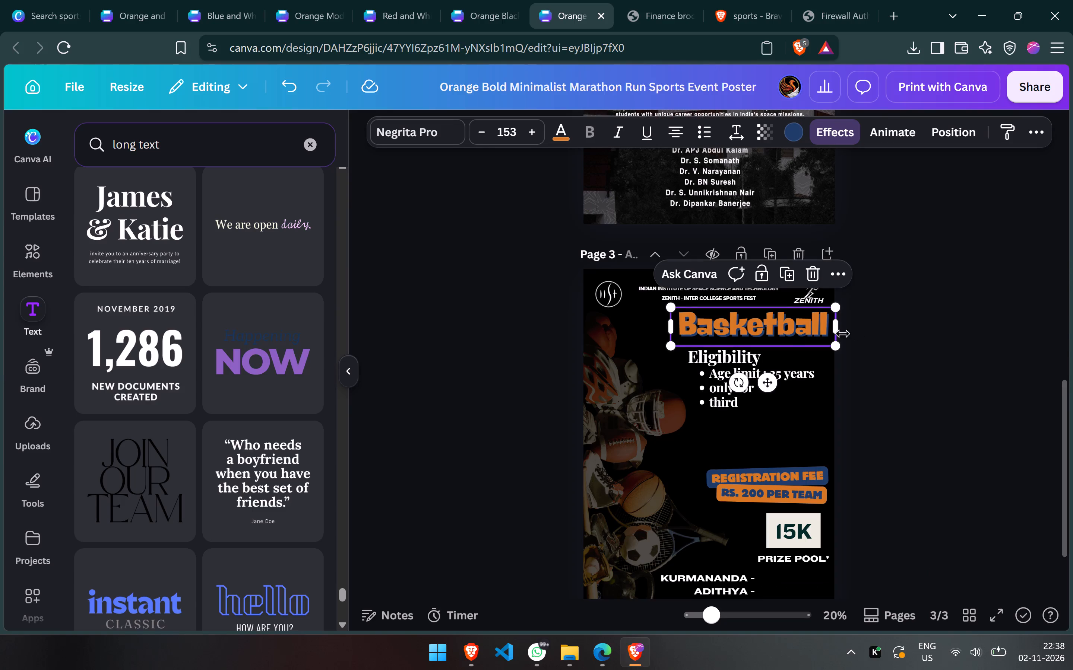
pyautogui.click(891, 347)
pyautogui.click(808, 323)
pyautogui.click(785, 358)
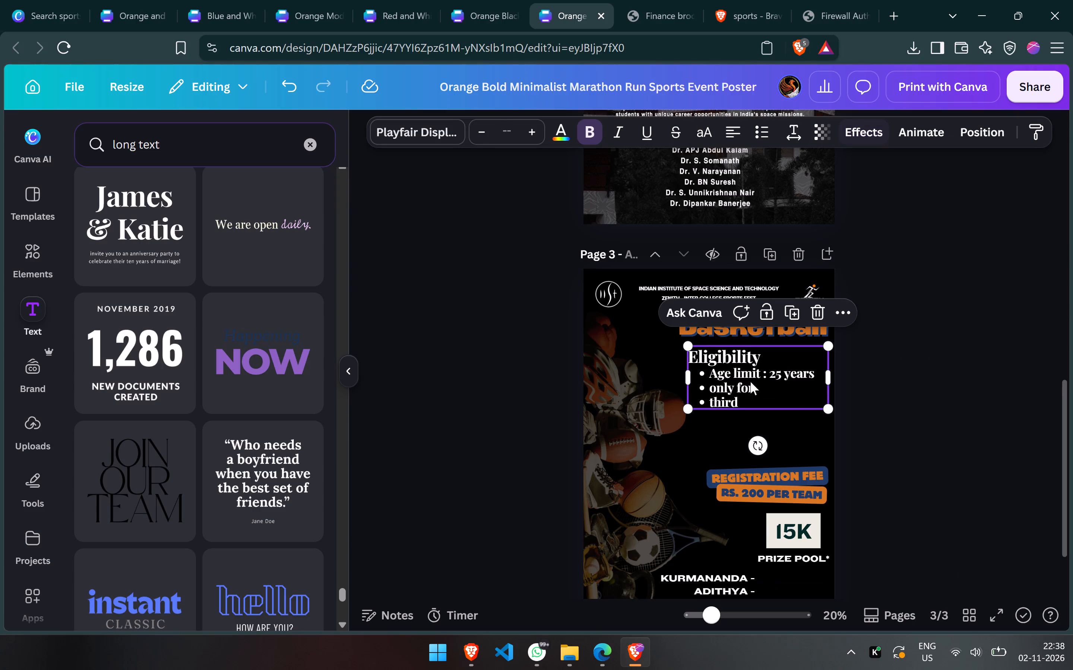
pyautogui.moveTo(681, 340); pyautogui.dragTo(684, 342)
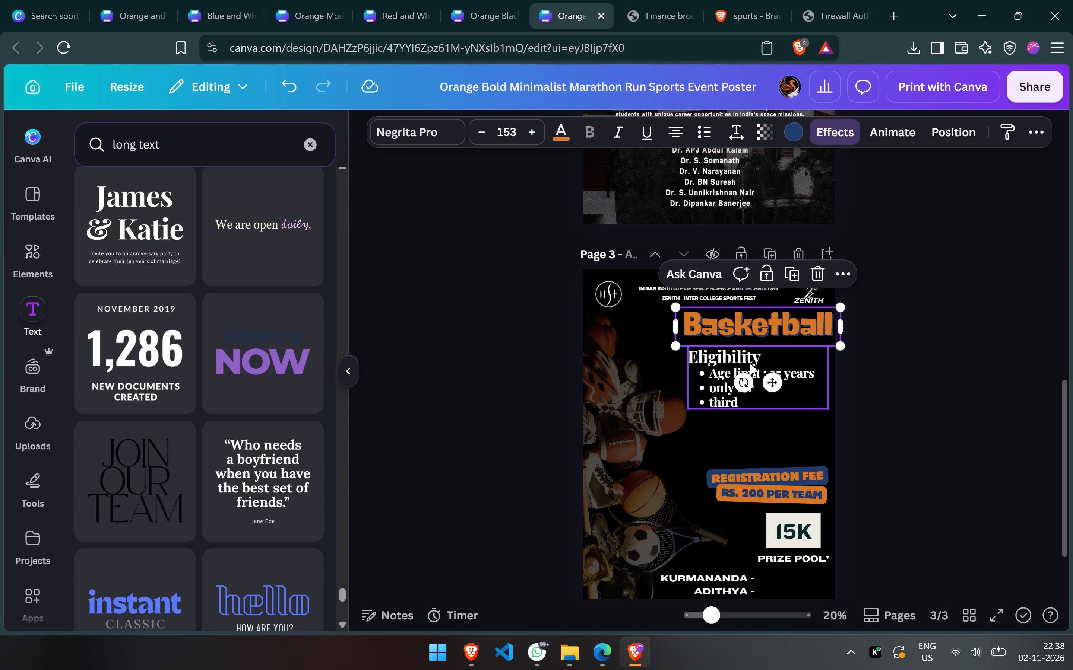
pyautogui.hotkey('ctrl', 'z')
# Scale down the Eligibility text box until its bullet text is about size 48.6, widening the box to fit the lines.
pyautogui.click(819, 359)
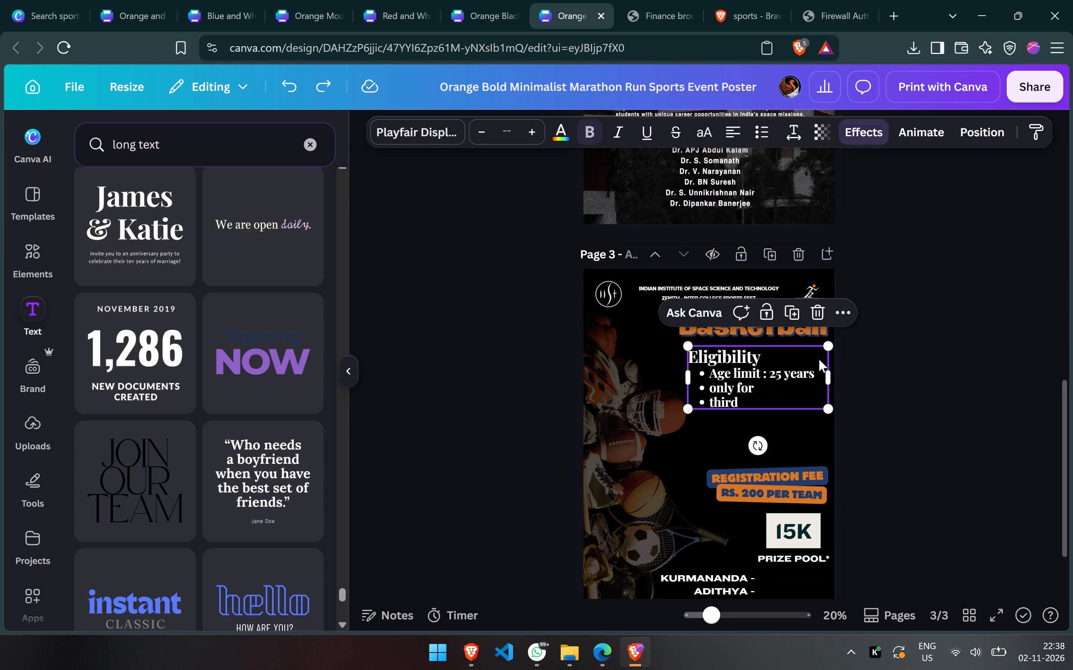
pyautogui.click(824, 404)
pyautogui.moveTo(831, 406); pyautogui.dragTo(819, 403)
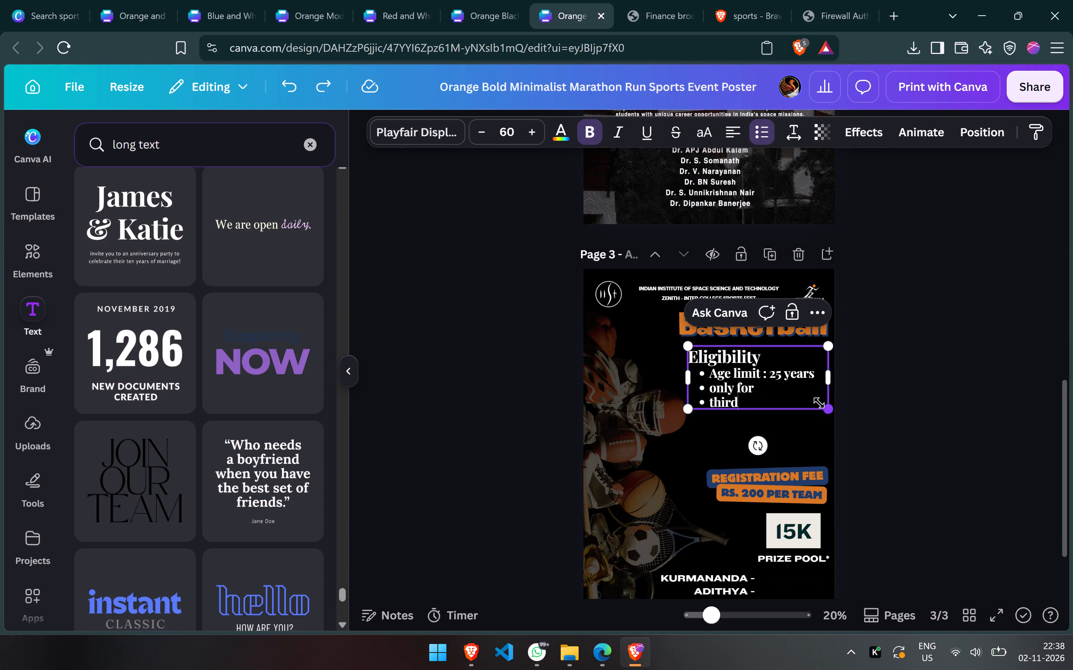
pyautogui.moveTo(819, 403); pyautogui.dragTo(814, 400)
pyautogui.moveTo(813, 382); pyautogui.dragTo(829, 380)
pyautogui.moveTo(827, 403); pyautogui.dragTo(822, 400)
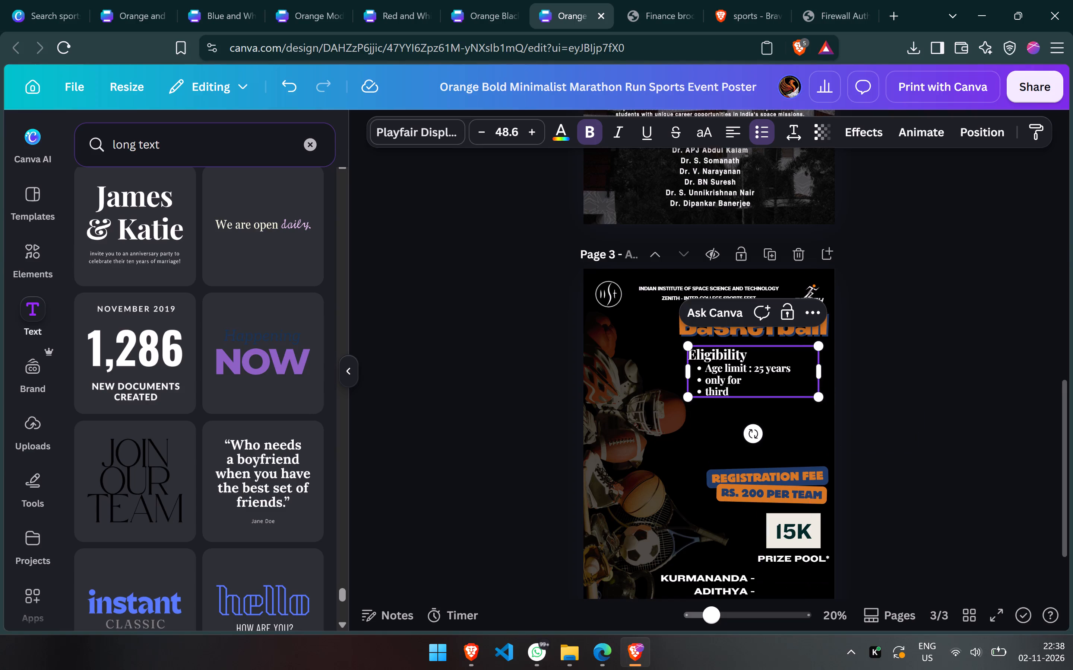
# Complete the second bullet under Eligibility so it reads "only for university students".
pyautogui.click(792, 385)
pyautogui.click(774, 384)
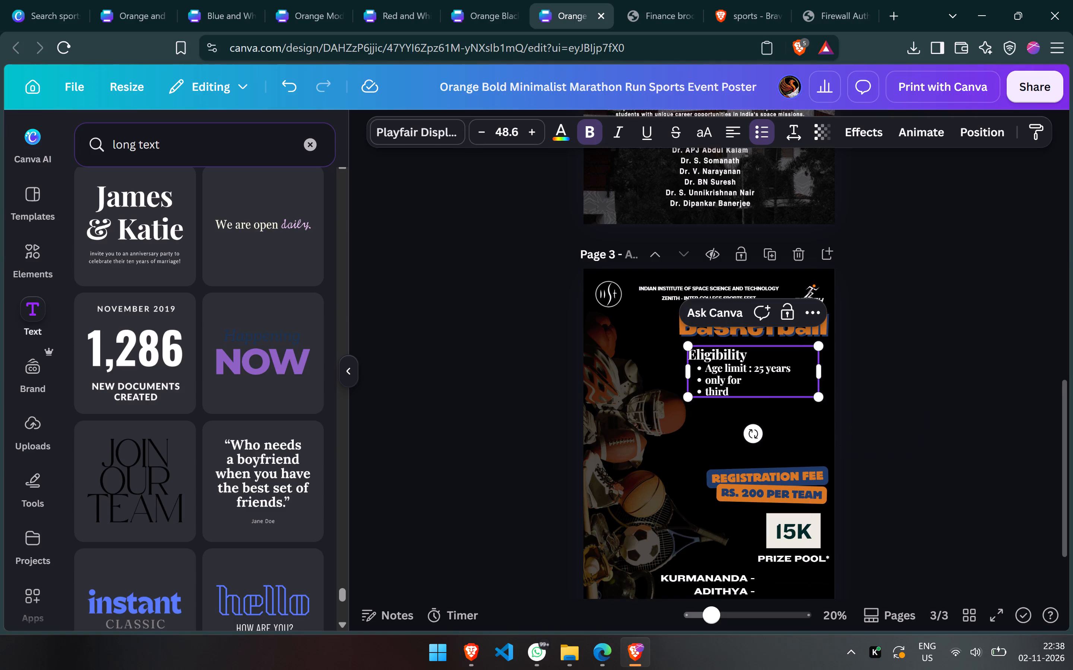
pyautogui.doubleClick(774, 384)
pyautogui.click(748, 377)
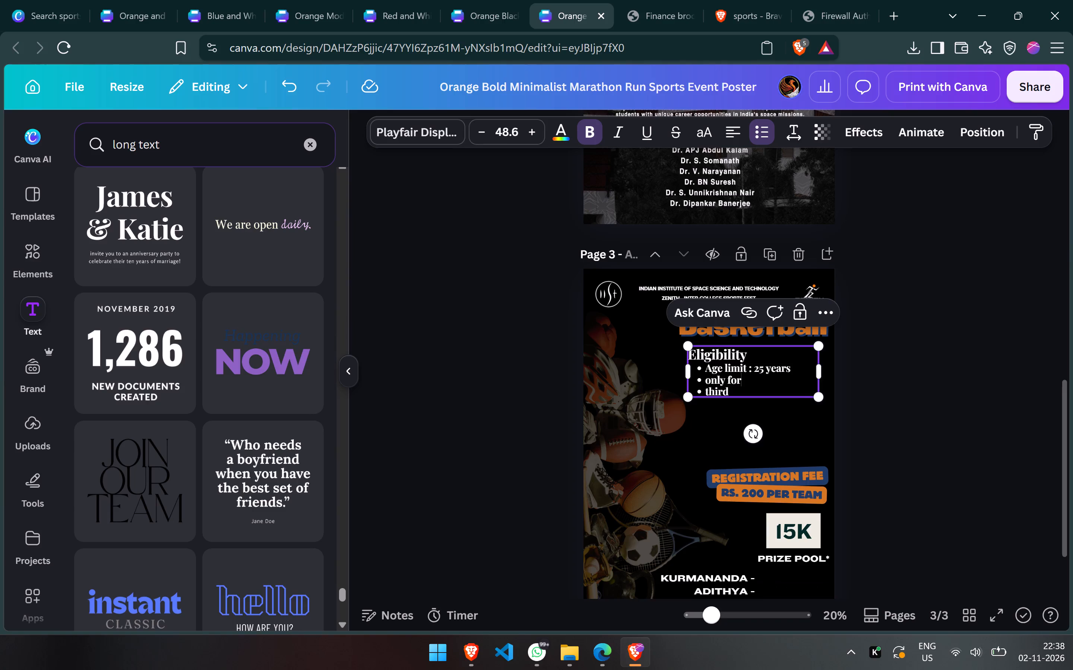
pyautogui.press('space')
pyautogui.write('univer')
pyautogui.write('sity t')
pyautogui.press('BackSpace')
pyautogui.write('studet')
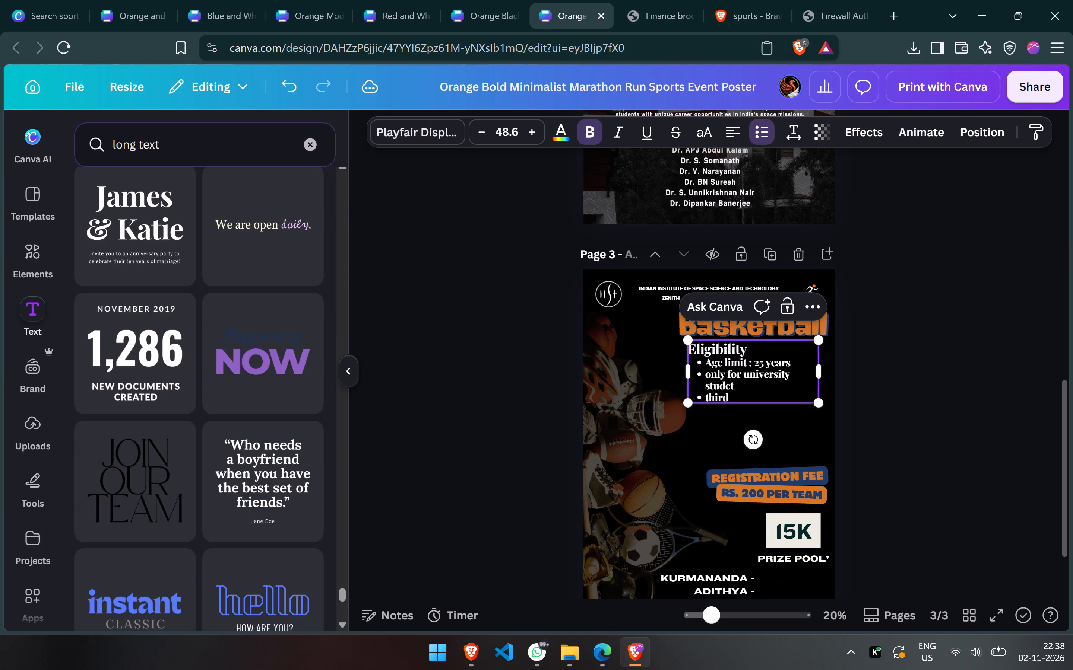
pyautogui.press('BackSpace')
pyautogui.write('nts')
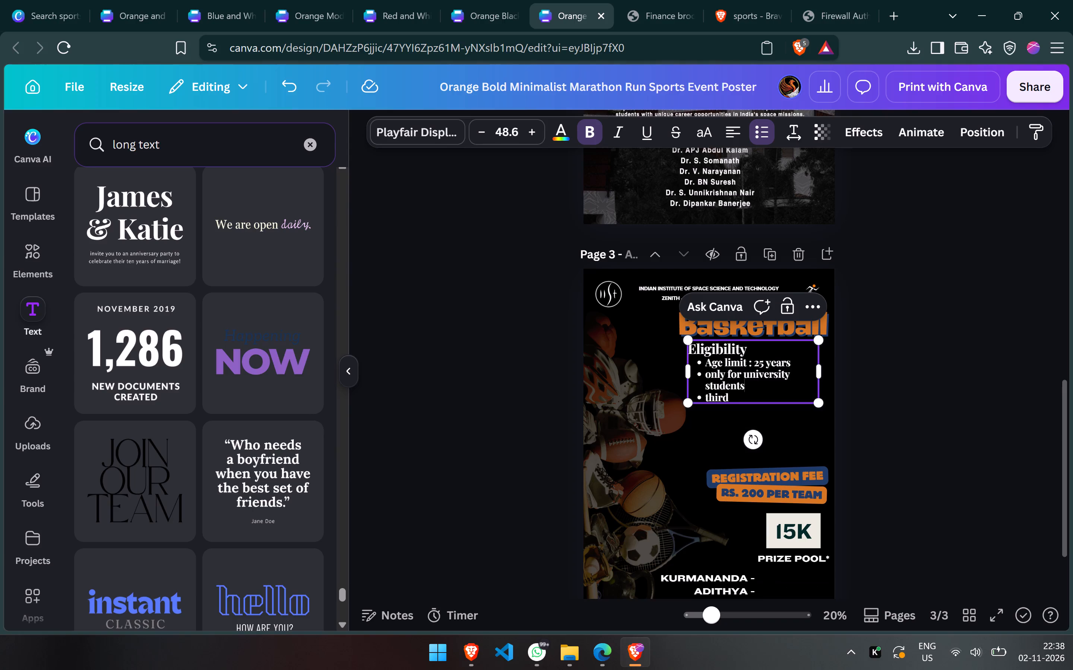
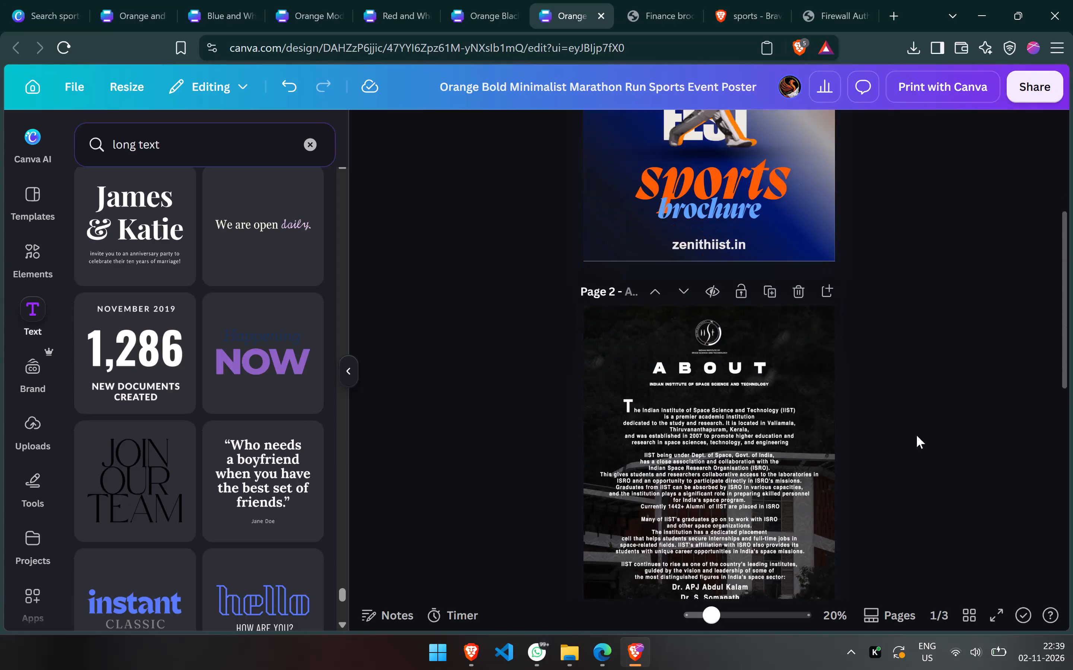
# Move the Eligibility text box on page 3 slightly down to leave a gap beneath the Basketball title.
pyautogui.scroll(-5, 917, 435)
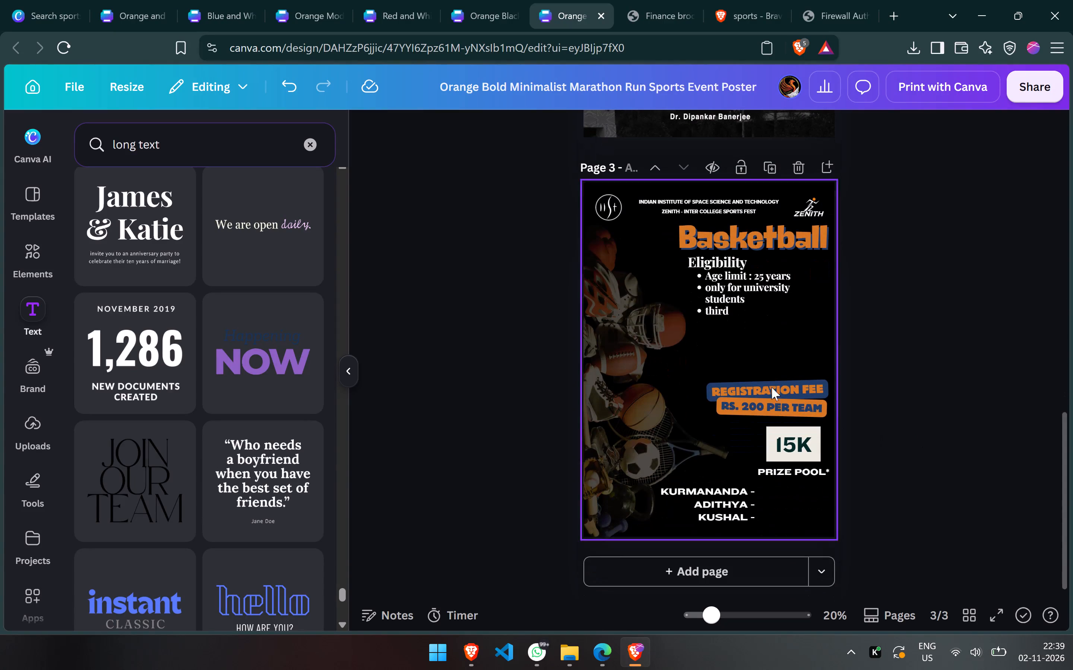
pyautogui.scroll(2, 881, 468)
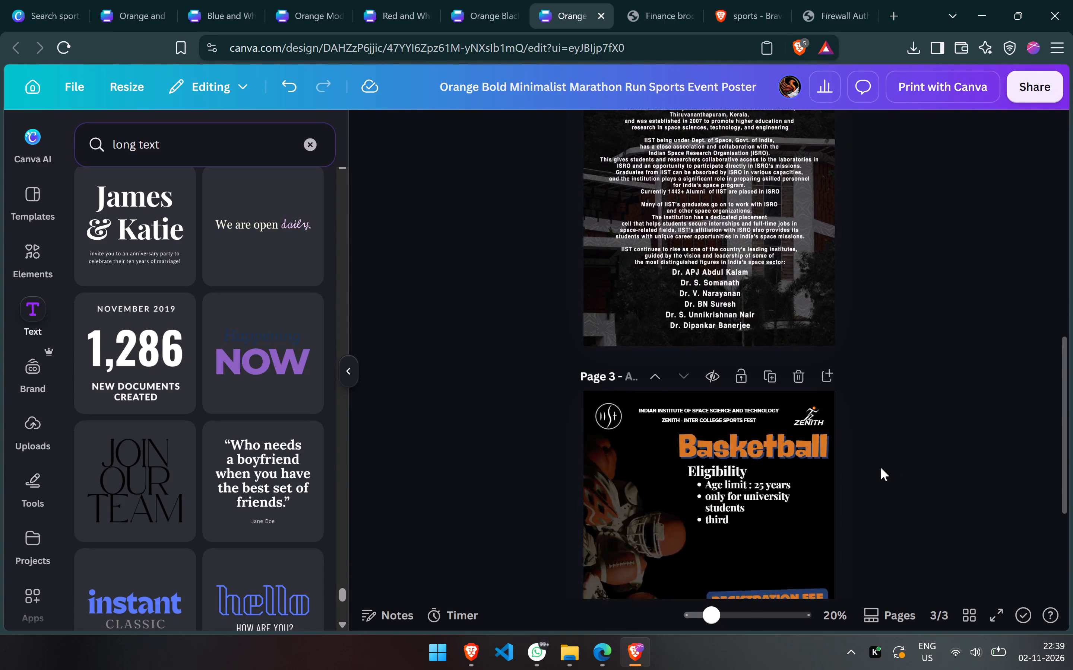
pyautogui.scroll(2, 881, 468)
pyautogui.scroll(-6, 881, 468)
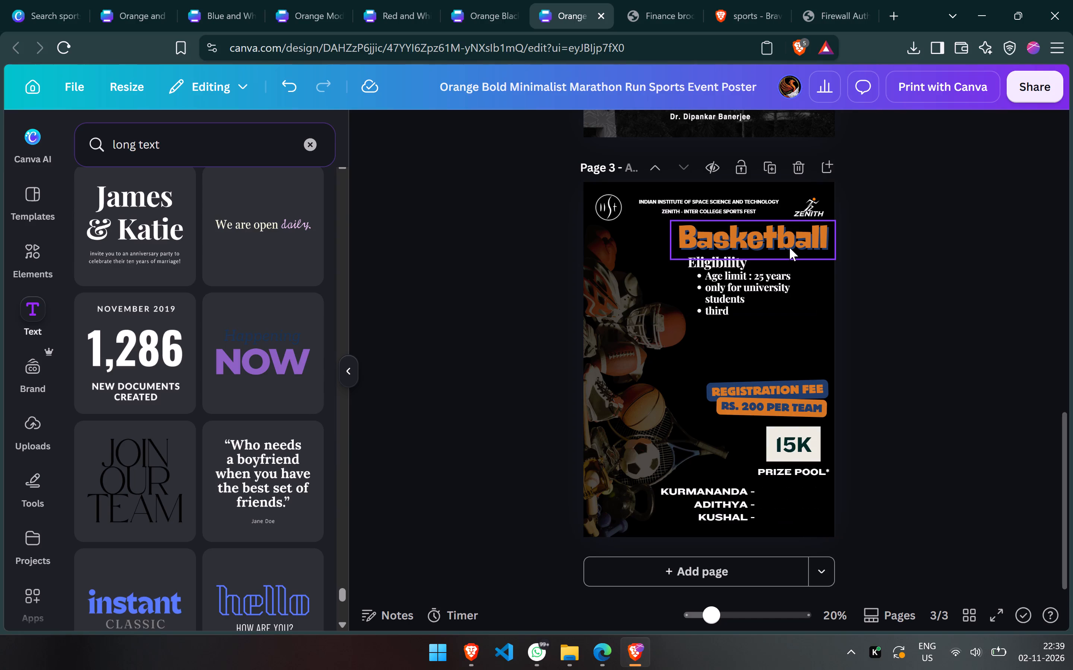
pyautogui.click(889, 278)
pyautogui.moveTo(775, 291); pyautogui.dragTo(775, 296)
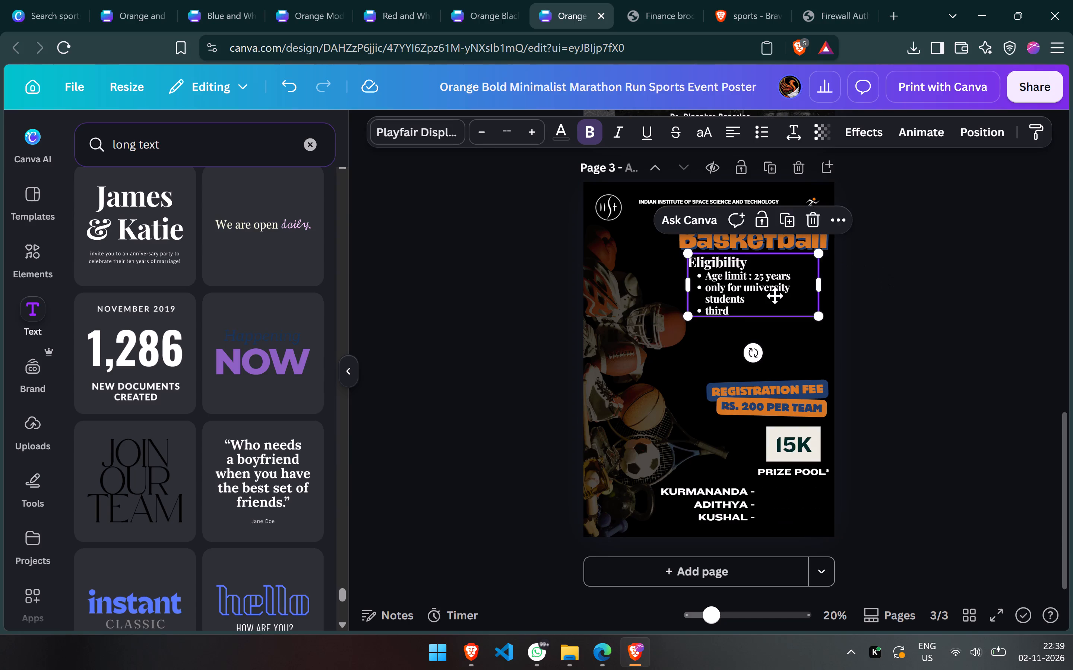
pyautogui.moveTo(775, 296); pyautogui.dragTo(775, 296)
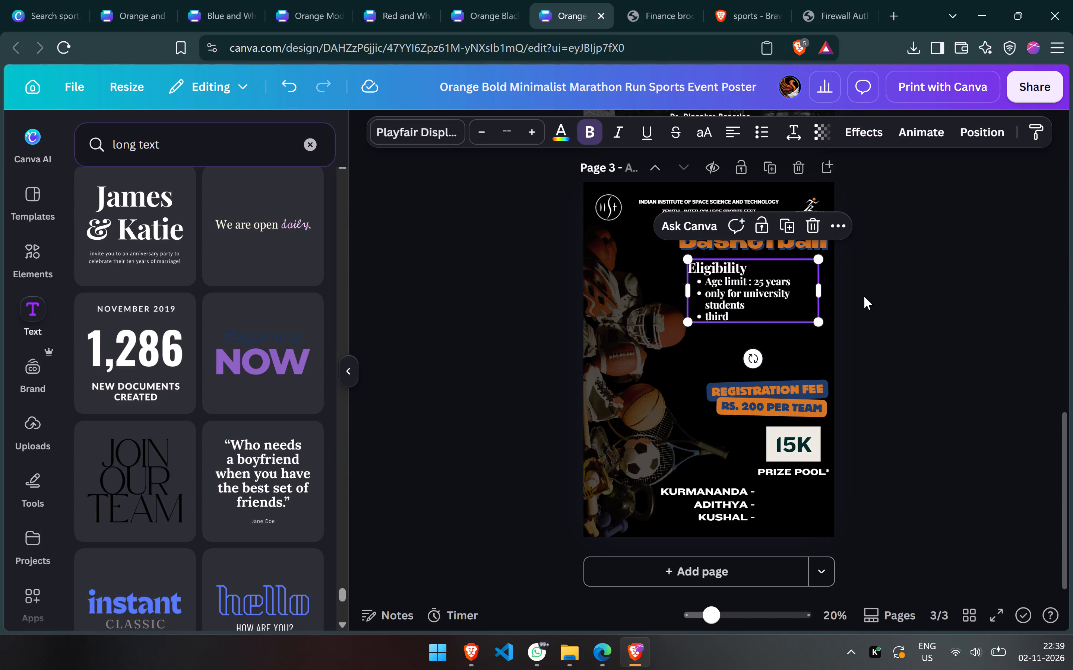
pyautogui.click(864, 296)
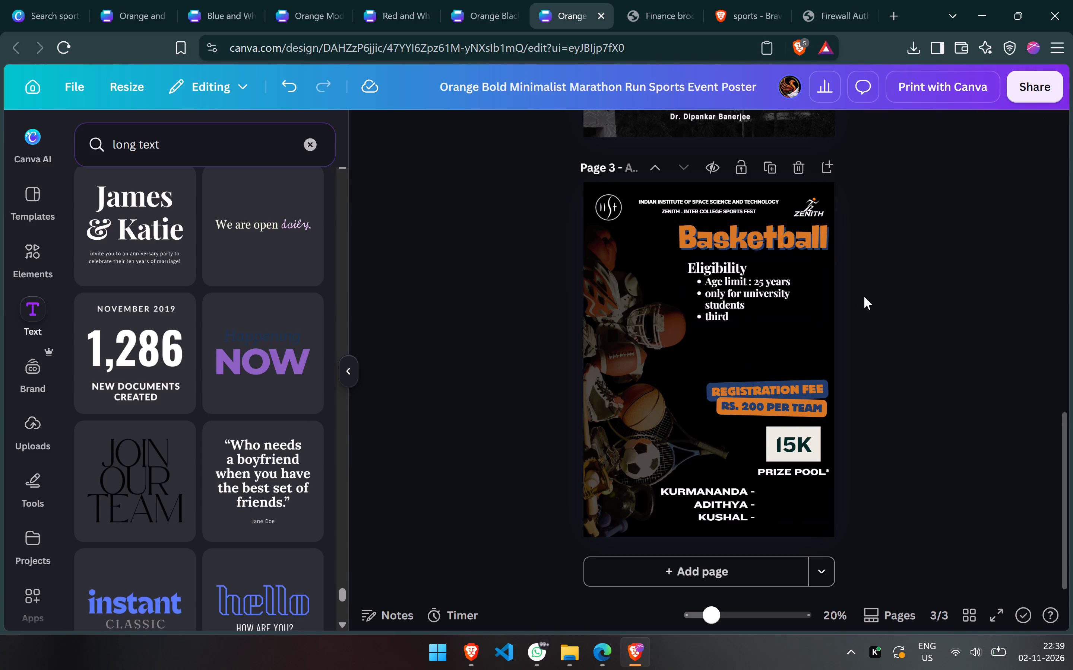
# Delete the placeholder text "third" from the last bullet under Eligibility.
pyautogui.doubleClick(750, 318)
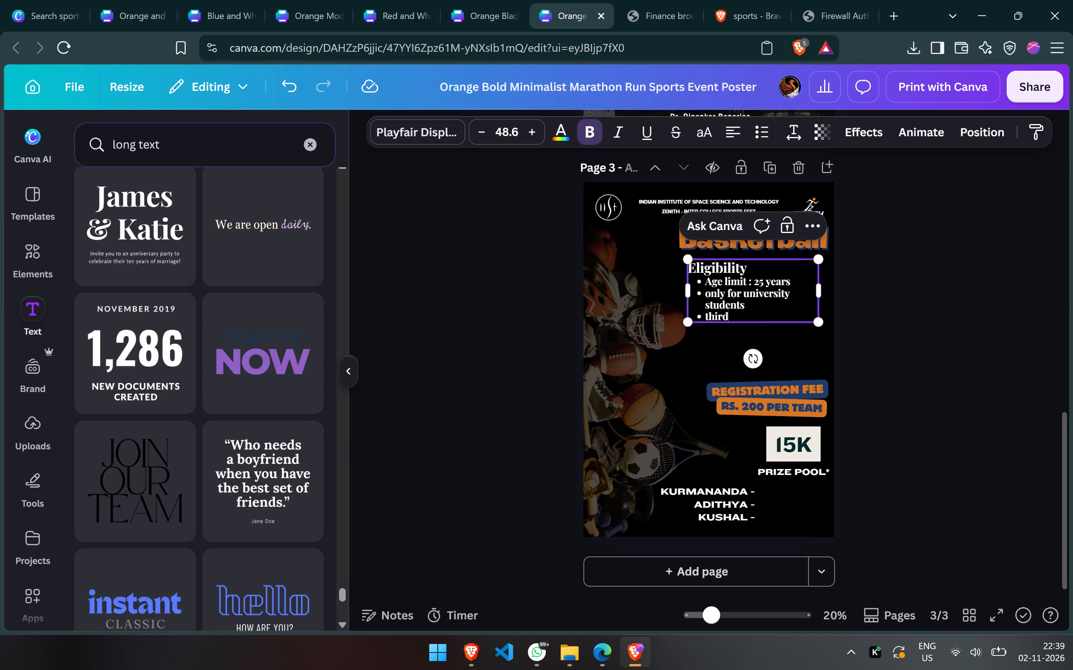
pyautogui.click(750, 318)
pyautogui.press('BackSpace')
pyautogui.press('BackSpace')
pyautogui.press('BackSpace')
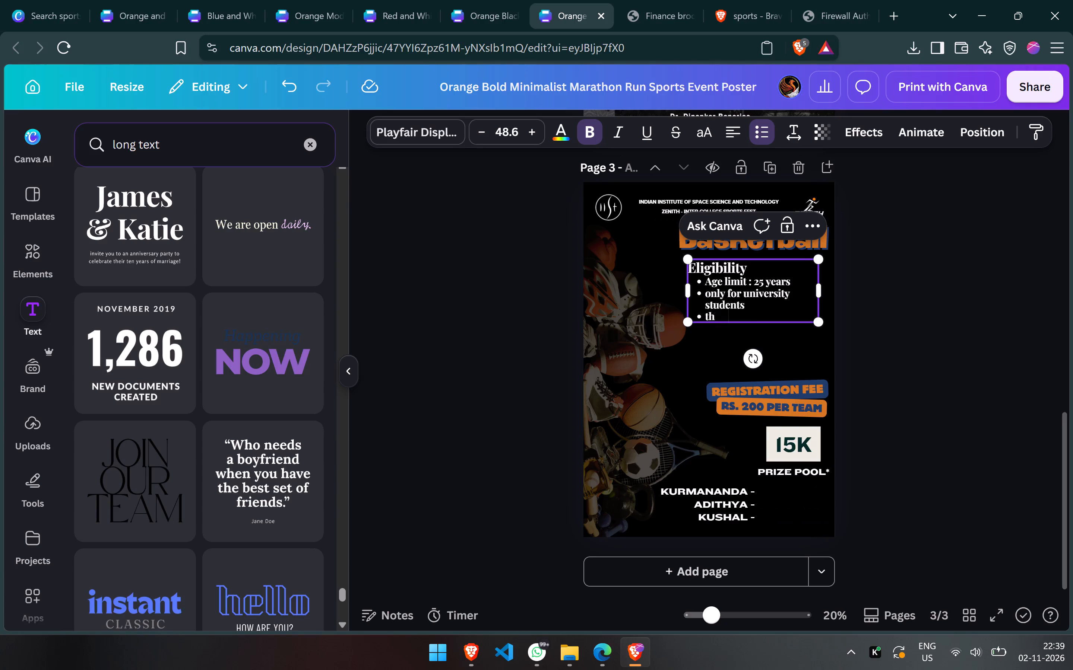
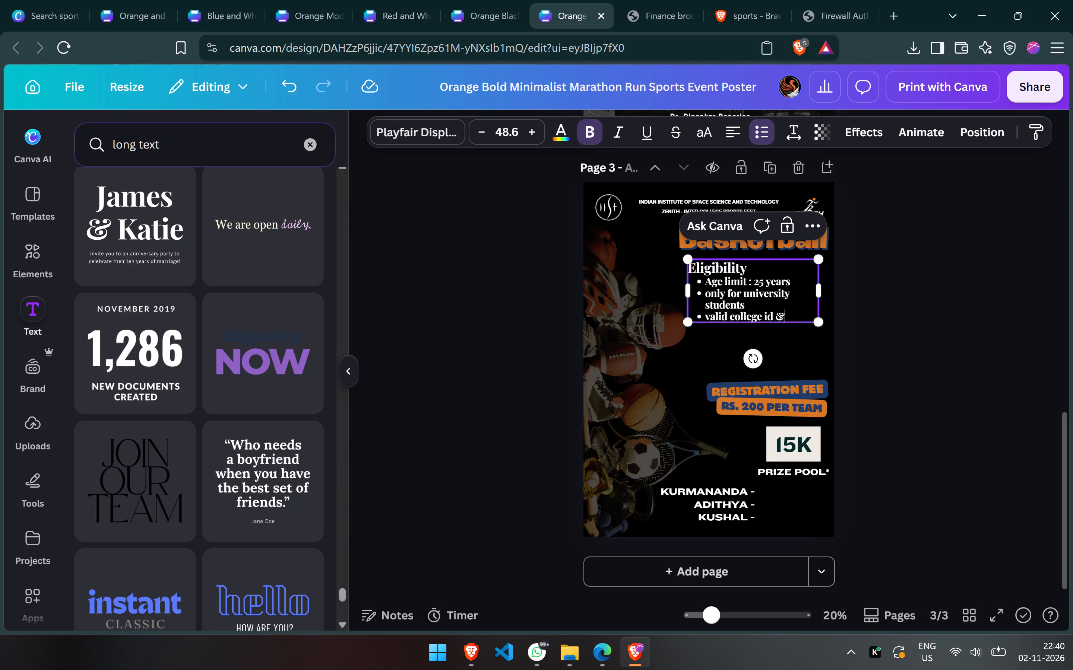
# Complete the last Eligibility bullet, after "valid college id &", with "aadhar id must be there.".
pyautogui.press('space')
pyautogui.write('aadhar')
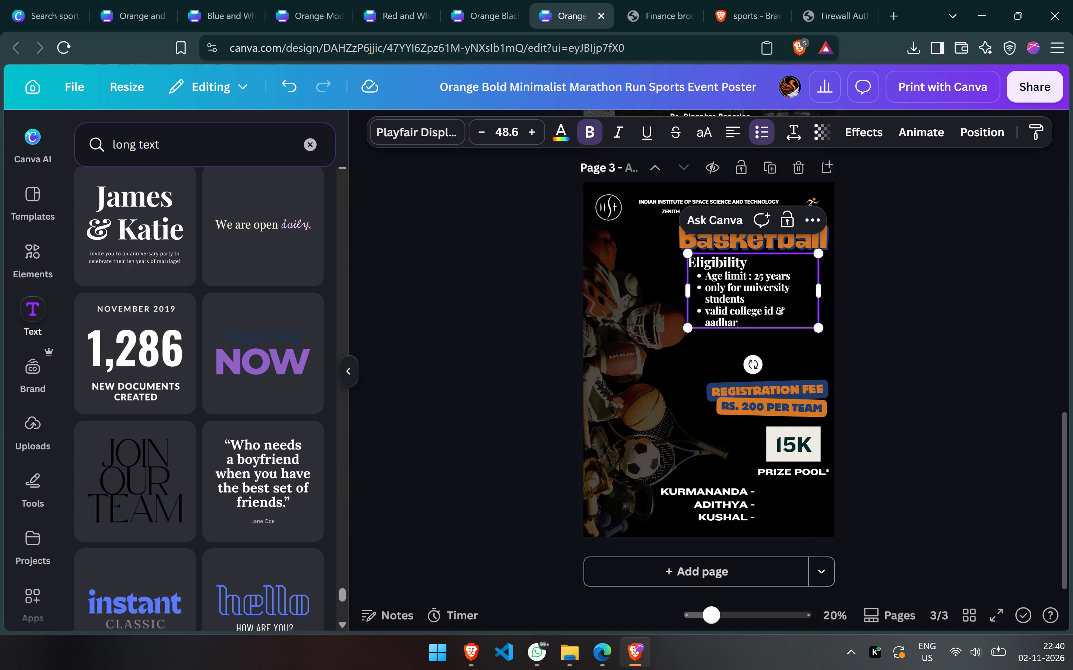
pyautogui.press('space')
pyautogui.write('id must be there')
pyautogui.press('.')
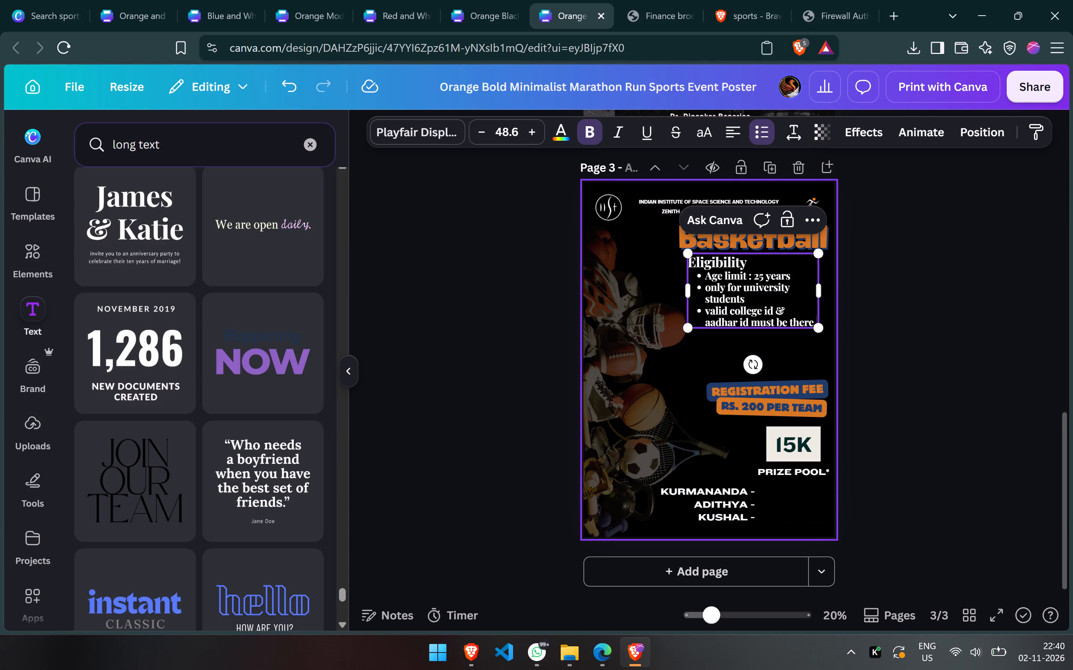
# Add a full stop at the end of the university students bullet and the age limit bullet under Eligibility.
pyautogui.click(794, 298)
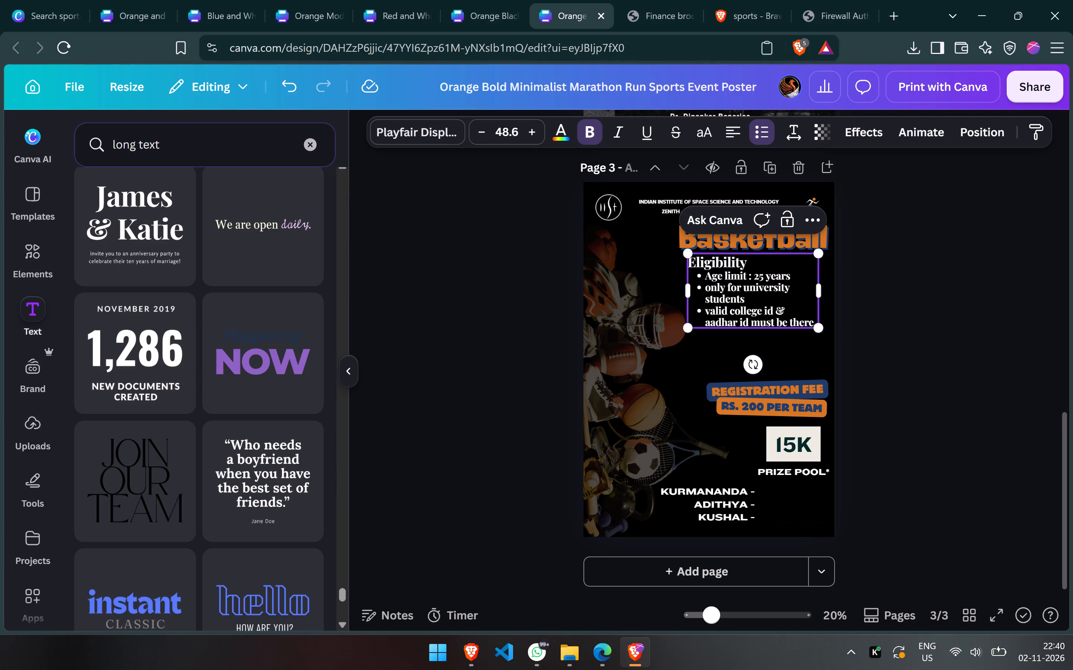
pyautogui.click(763, 301)
pyautogui.press('.')
pyautogui.click(800, 280)
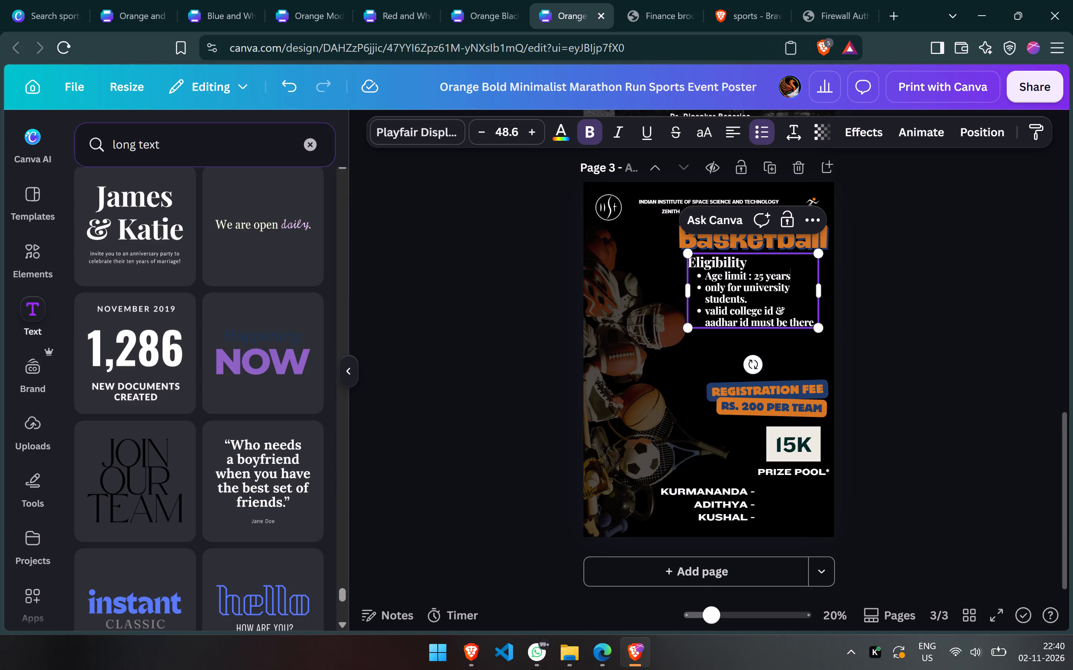
pyautogui.press('.')
pyautogui.click(823, 280)
pyautogui.click(868, 288)
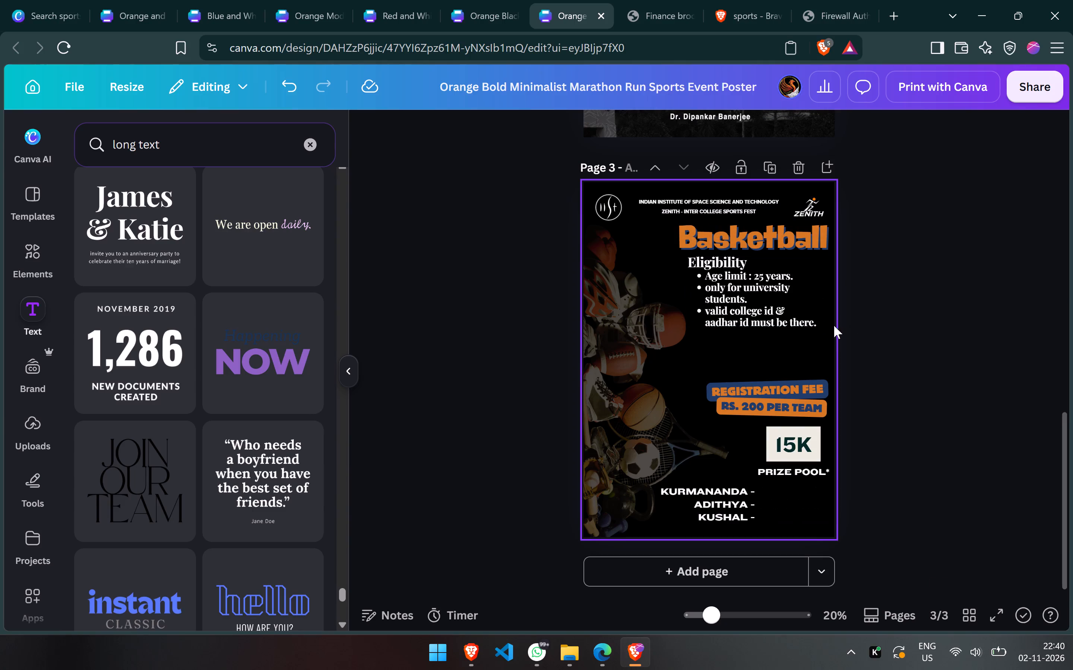
# Replace the word "there" with "present" in the last Eligibility bullet about the college and aadhar id.
pyautogui.click(820, 322)
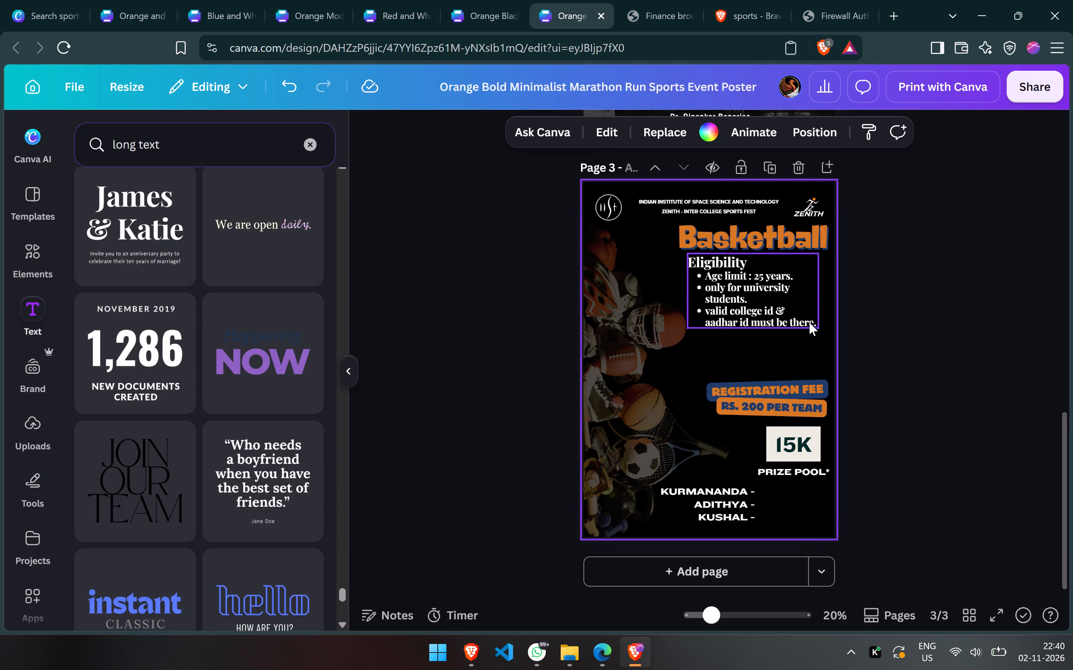
pyautogui.click(814, 319)
pyautogui.click(814, 319)
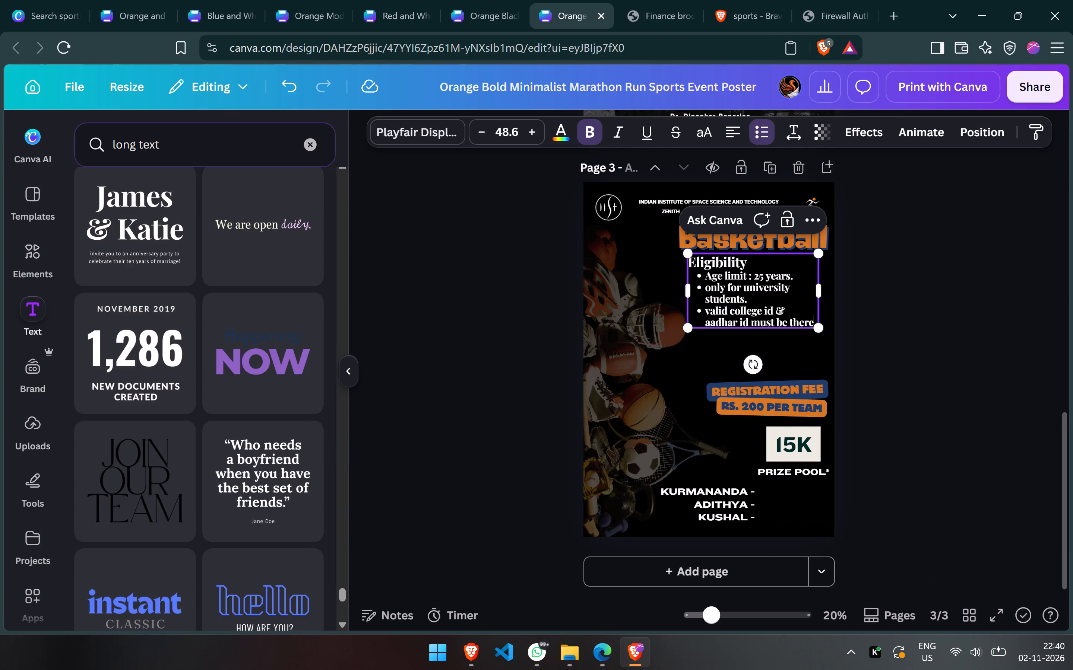
pyautogui.doubleClick(808, 319)
pyautogui.write('present')
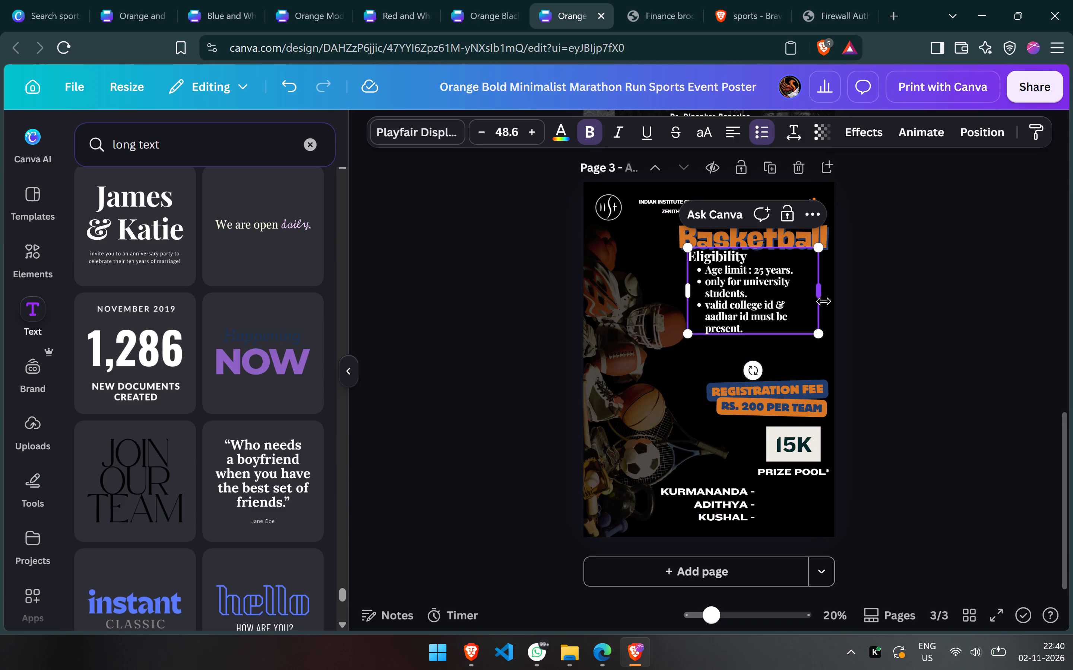
pyautogui.click(789, 293)
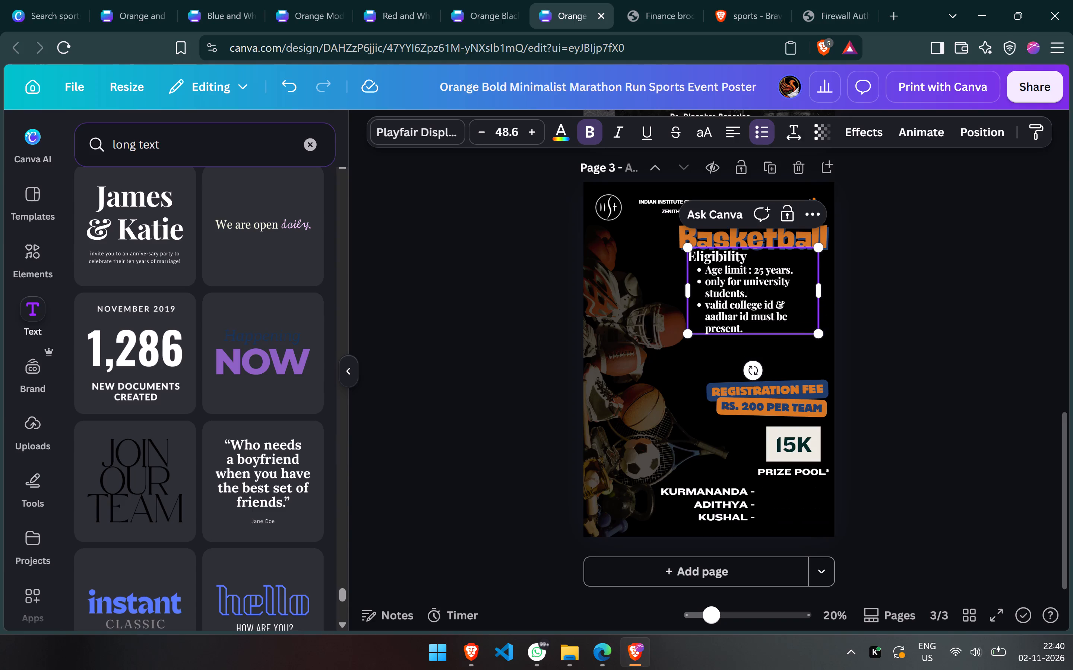
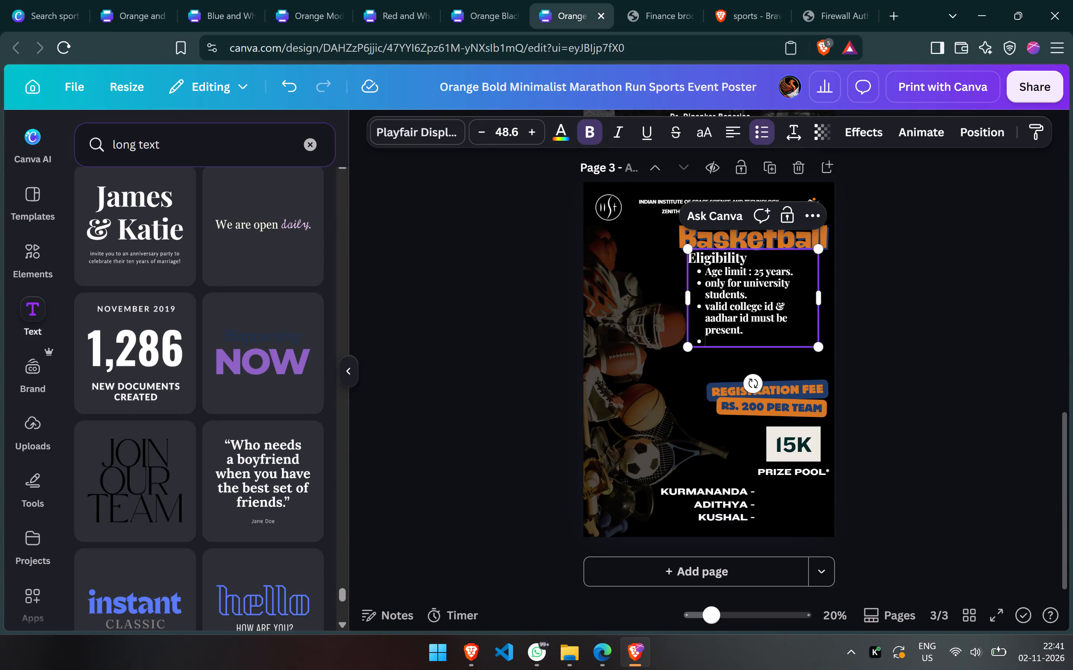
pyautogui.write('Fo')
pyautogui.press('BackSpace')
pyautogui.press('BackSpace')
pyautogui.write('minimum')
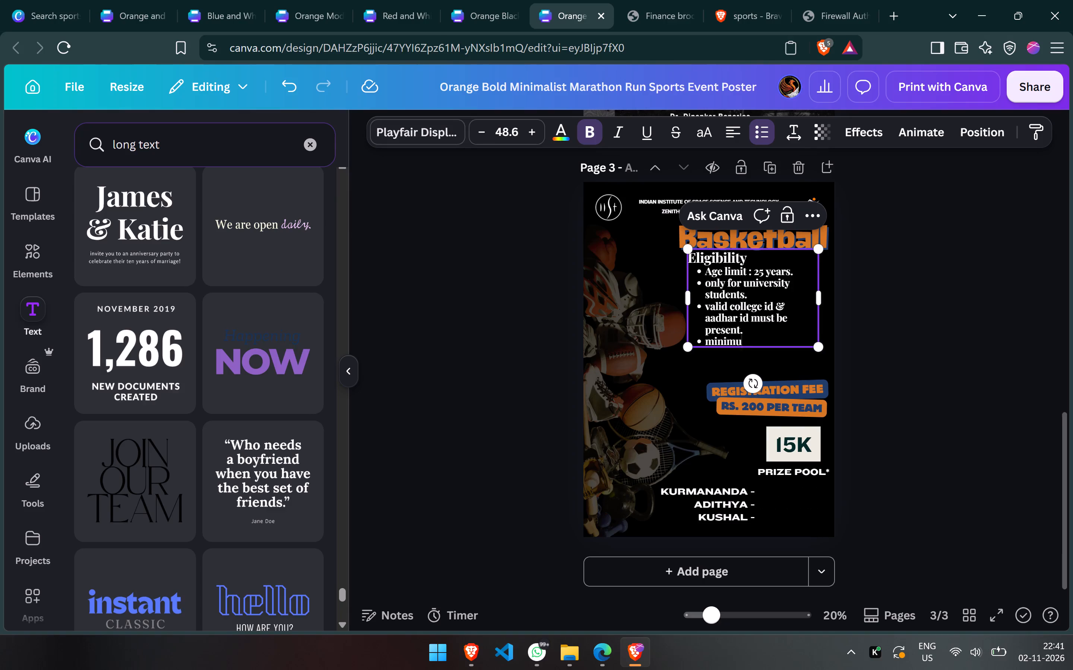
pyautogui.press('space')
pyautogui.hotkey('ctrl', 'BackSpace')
# Fill the empty last bullet of the Eligibility list with "min : 9, max : 11".
pyautogui.write('min')
pyautogui.press('space')
pyautogui.write(':')
pyautogui.press('space')
pyautogui.write('9,')
pyautogui.press('space')
pyautogui.write('max :')
pyautogui.press('space')
pyautogui.write('10')
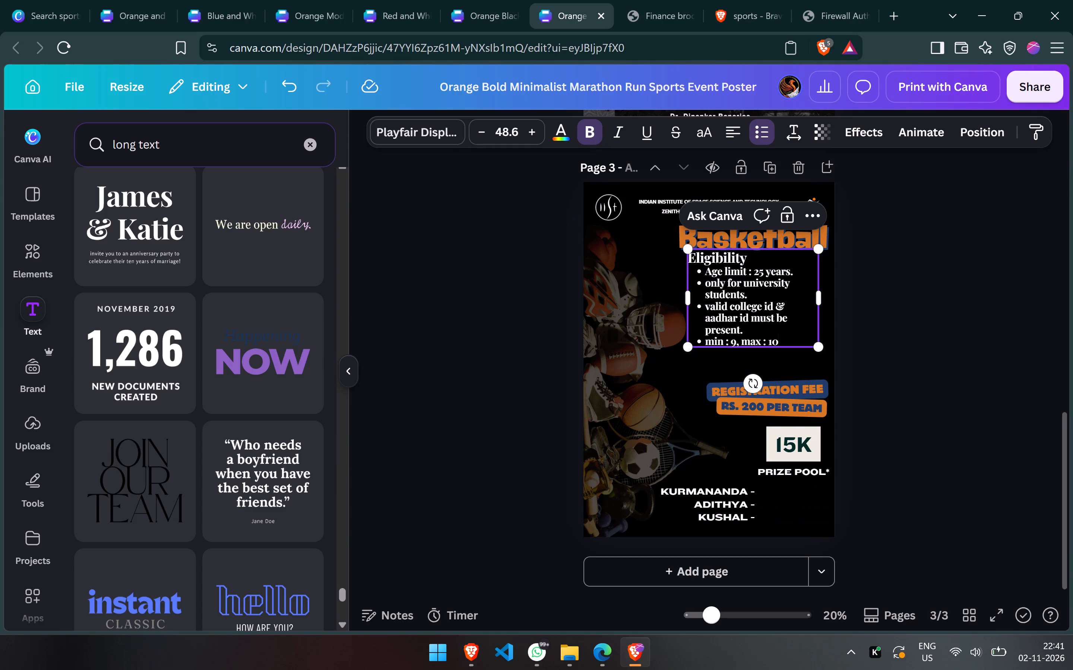
pyautogui.press('BackSpace')
pyautogui.press('1')
pyautogui.click(907, 360)
# Move the Eligibility text box slightly down, between the Basketball title and the registration fee banner.
pyautogui.moveTo(797, 305); pyautogui.dragTo(797, 312)
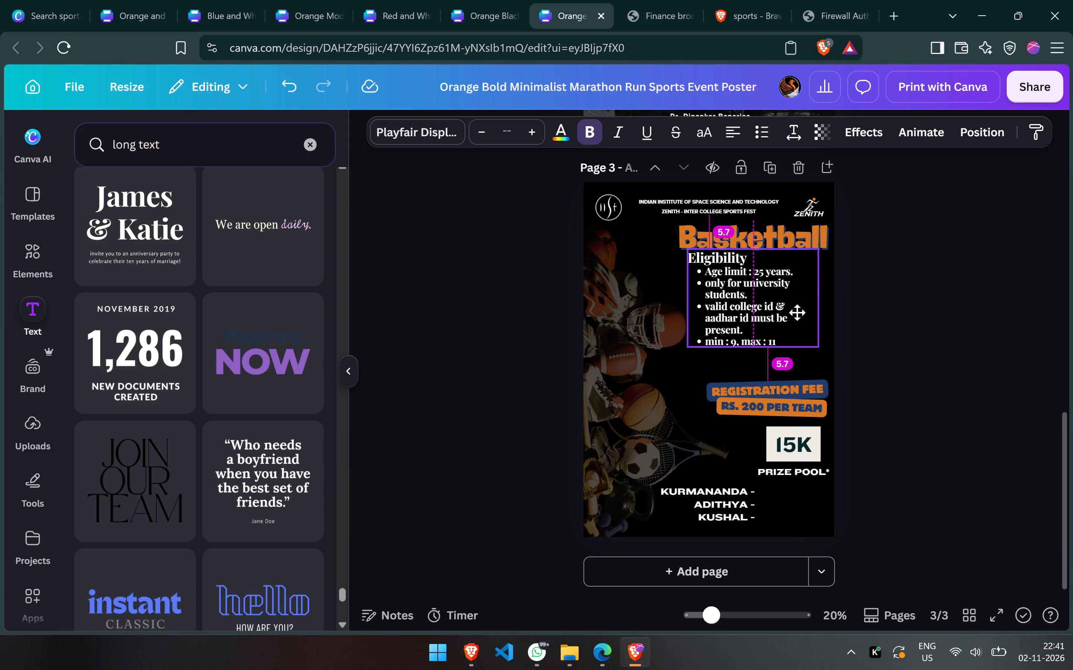
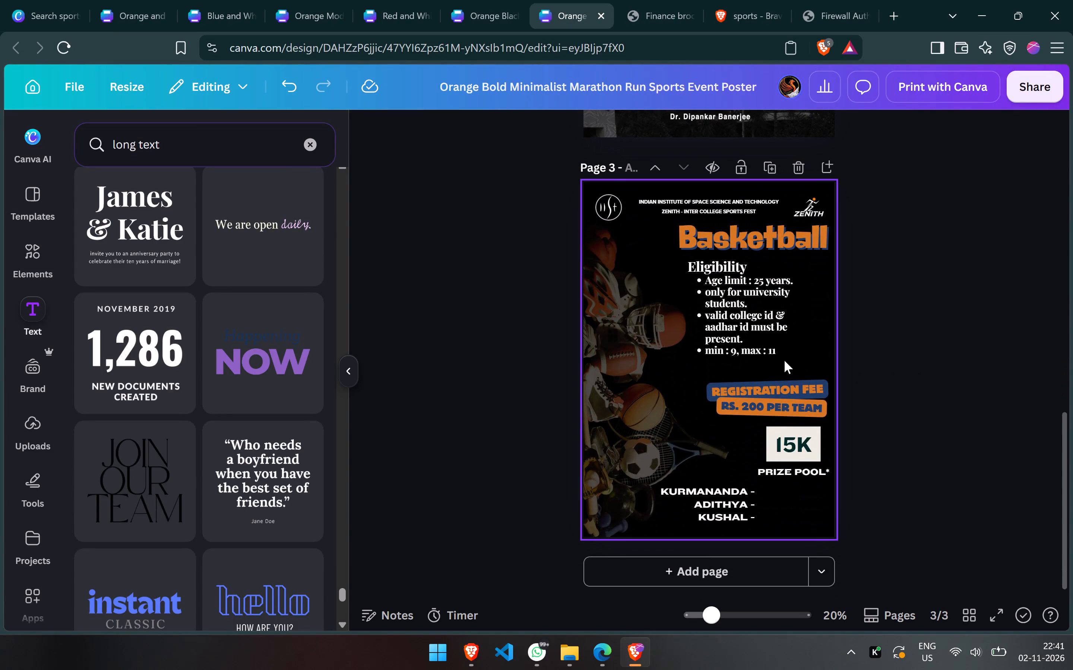
# Clear the "long text" search from the font and combination search.
pyautogui.scroll(1, 680, 143)
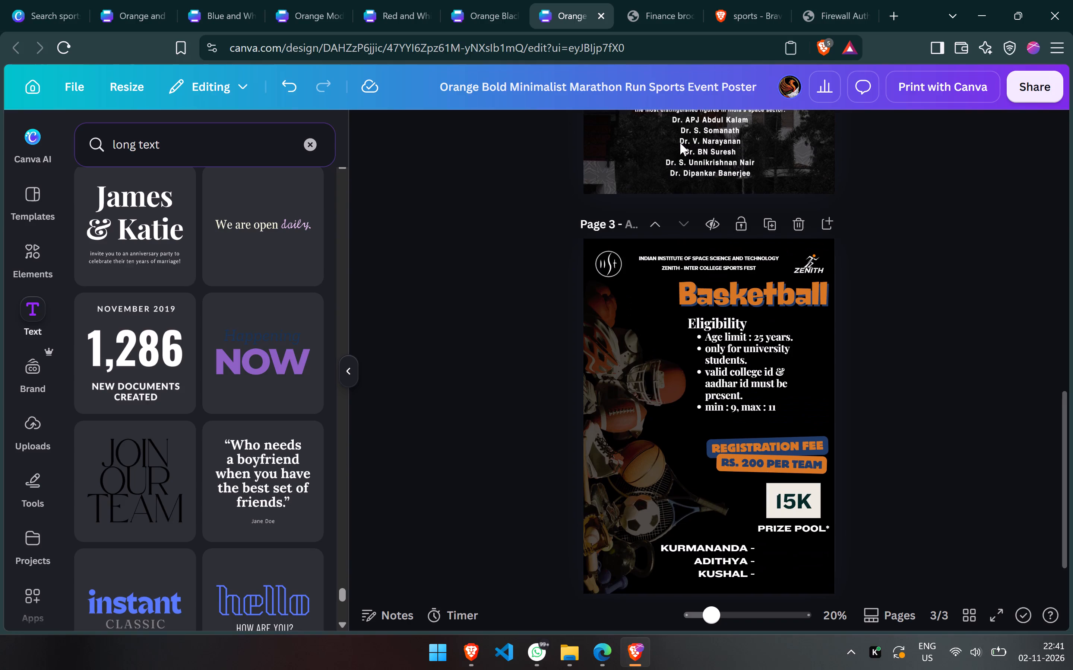
pyautogui.scroll(1, 680, 143)
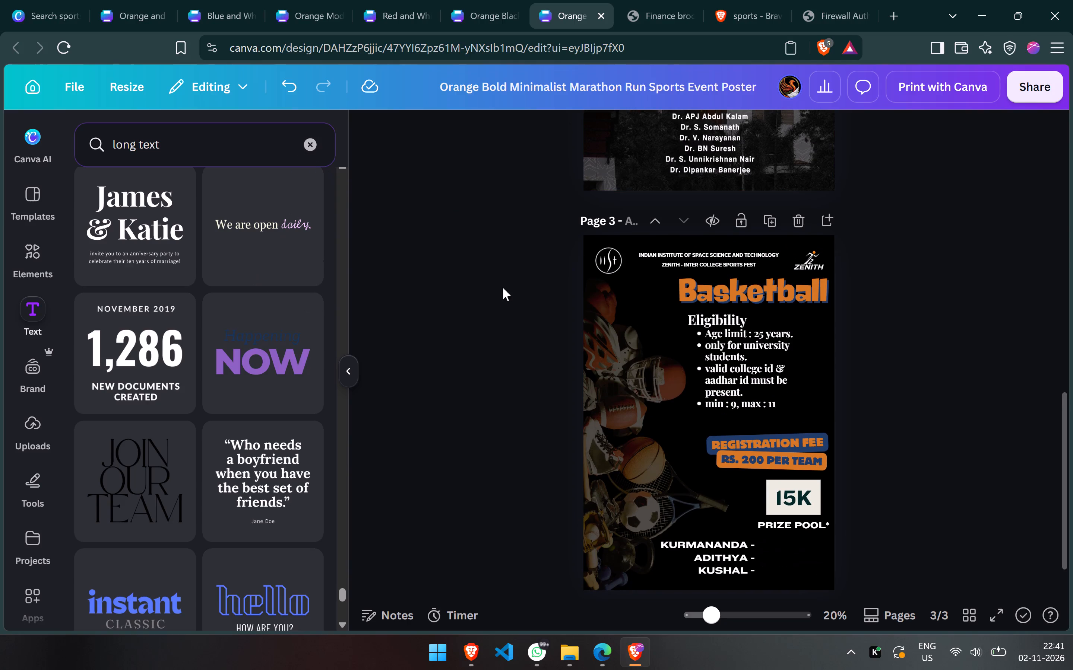
pyautogui.click(313, 134)
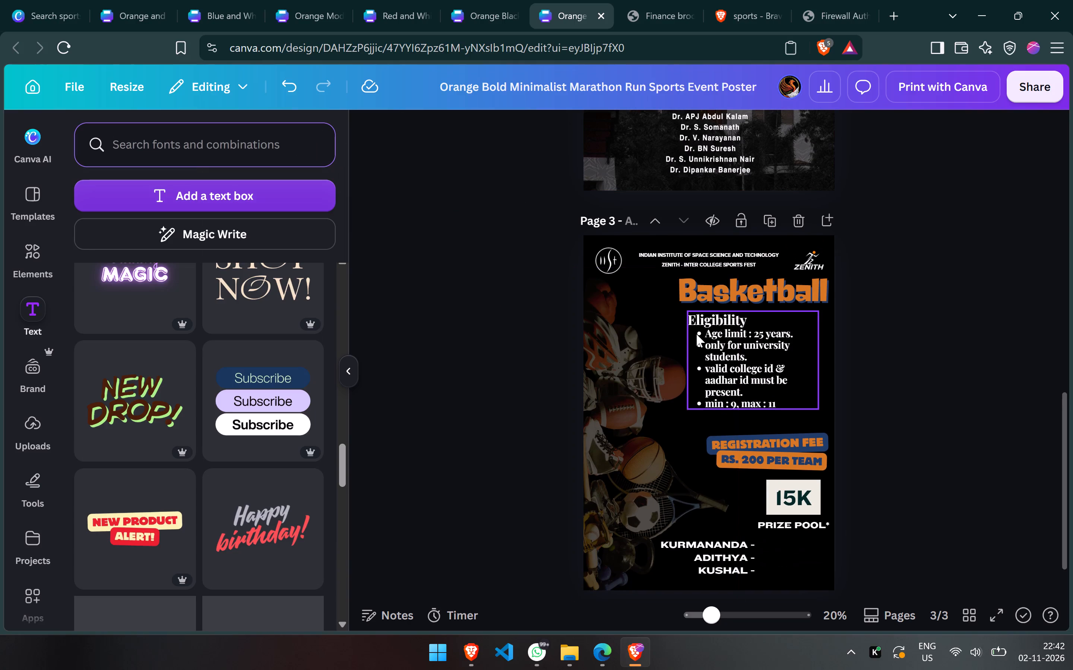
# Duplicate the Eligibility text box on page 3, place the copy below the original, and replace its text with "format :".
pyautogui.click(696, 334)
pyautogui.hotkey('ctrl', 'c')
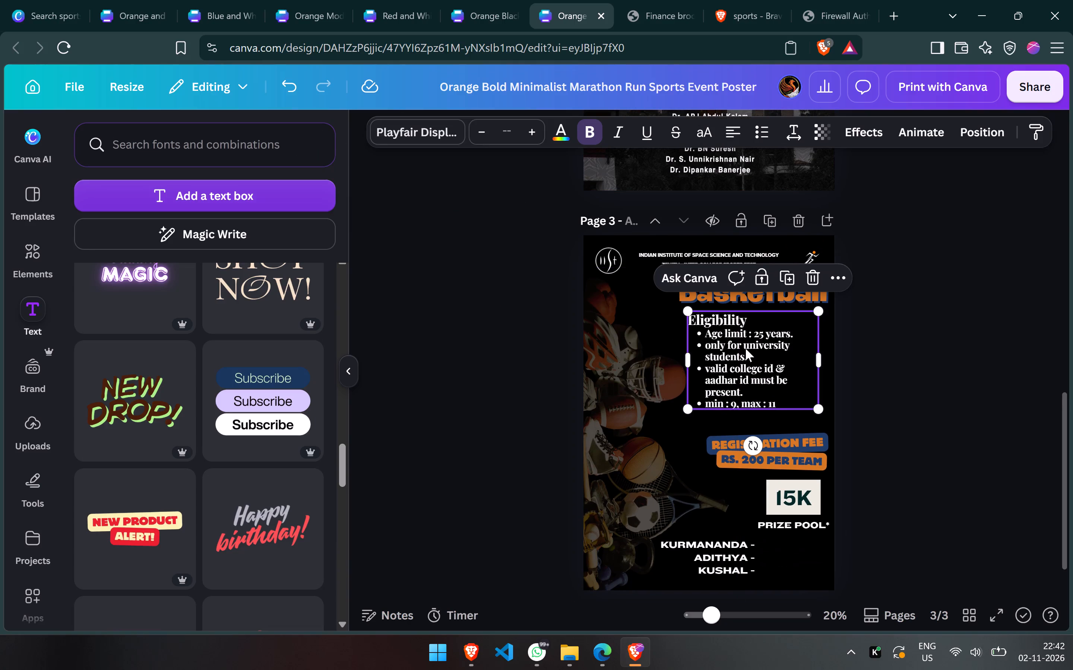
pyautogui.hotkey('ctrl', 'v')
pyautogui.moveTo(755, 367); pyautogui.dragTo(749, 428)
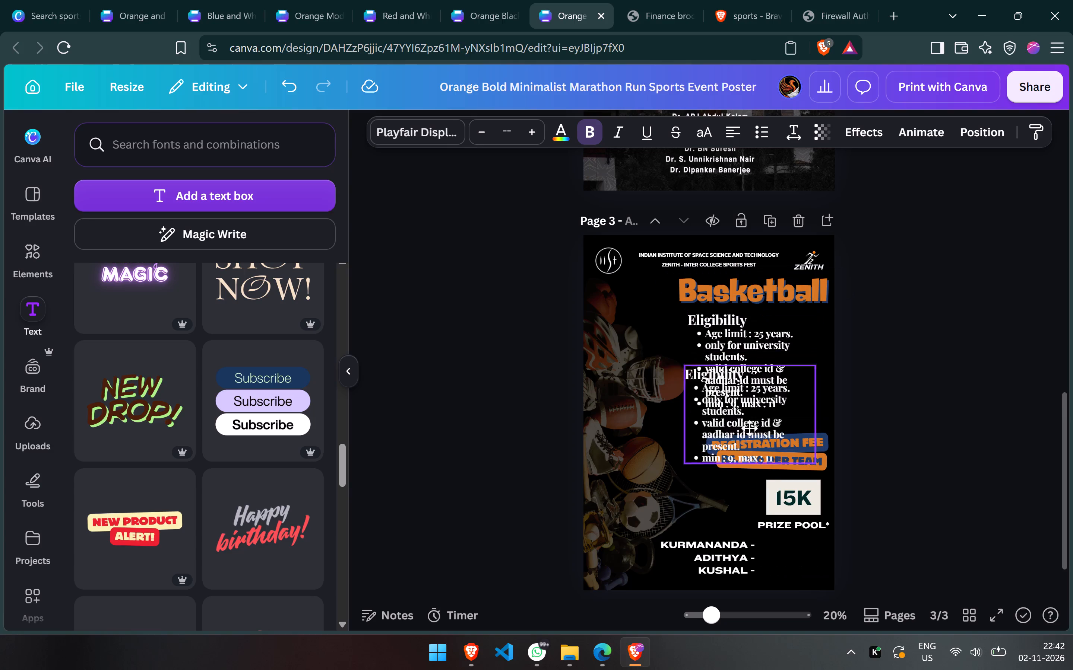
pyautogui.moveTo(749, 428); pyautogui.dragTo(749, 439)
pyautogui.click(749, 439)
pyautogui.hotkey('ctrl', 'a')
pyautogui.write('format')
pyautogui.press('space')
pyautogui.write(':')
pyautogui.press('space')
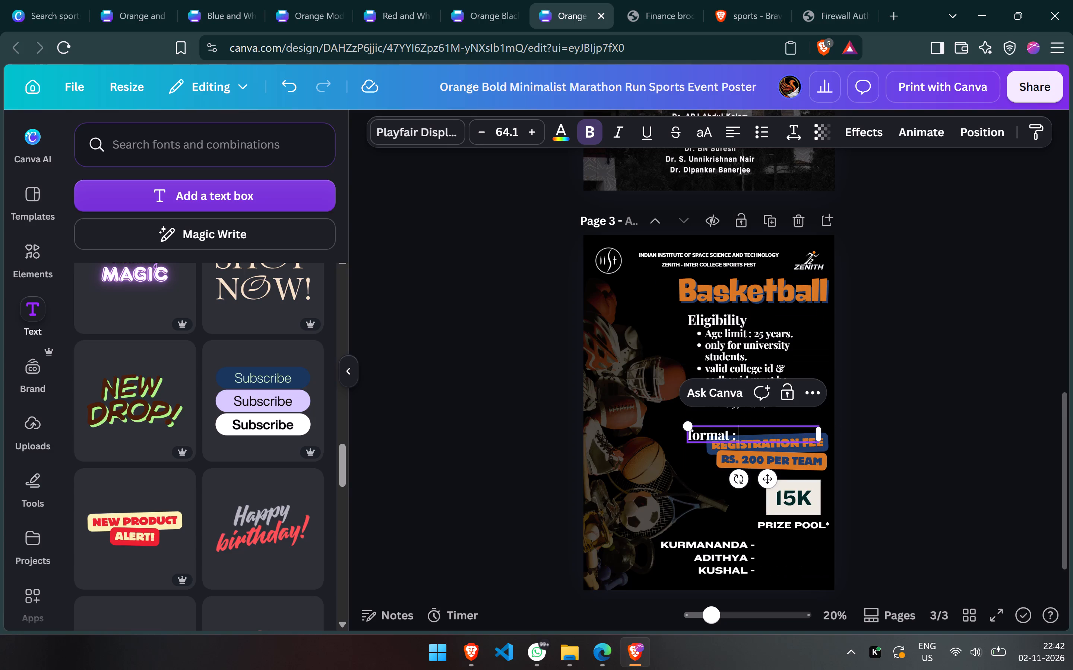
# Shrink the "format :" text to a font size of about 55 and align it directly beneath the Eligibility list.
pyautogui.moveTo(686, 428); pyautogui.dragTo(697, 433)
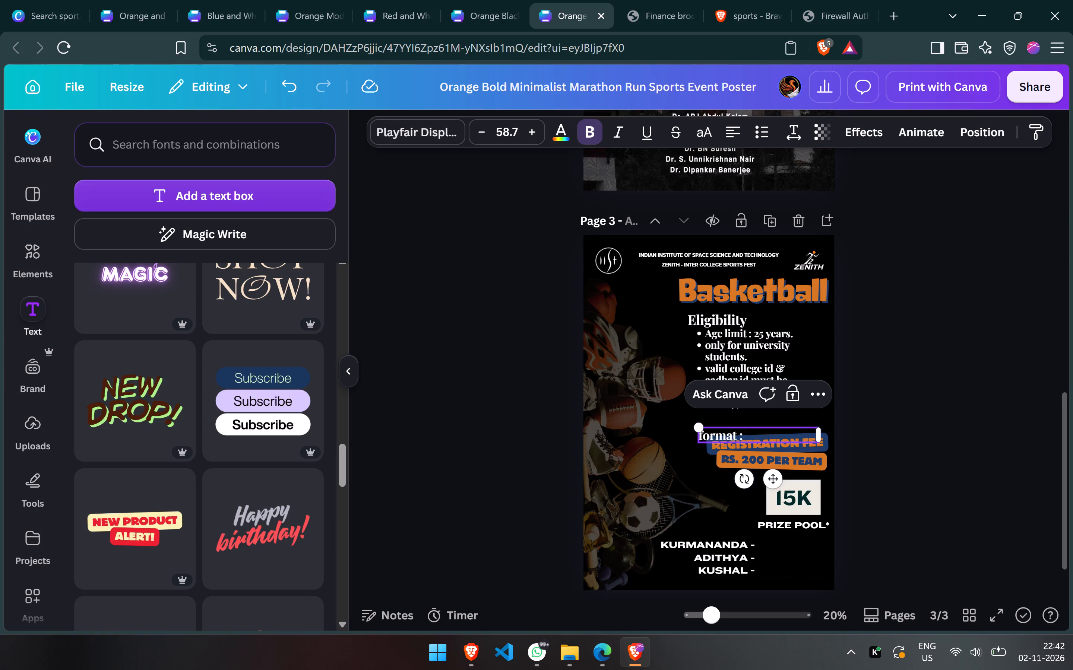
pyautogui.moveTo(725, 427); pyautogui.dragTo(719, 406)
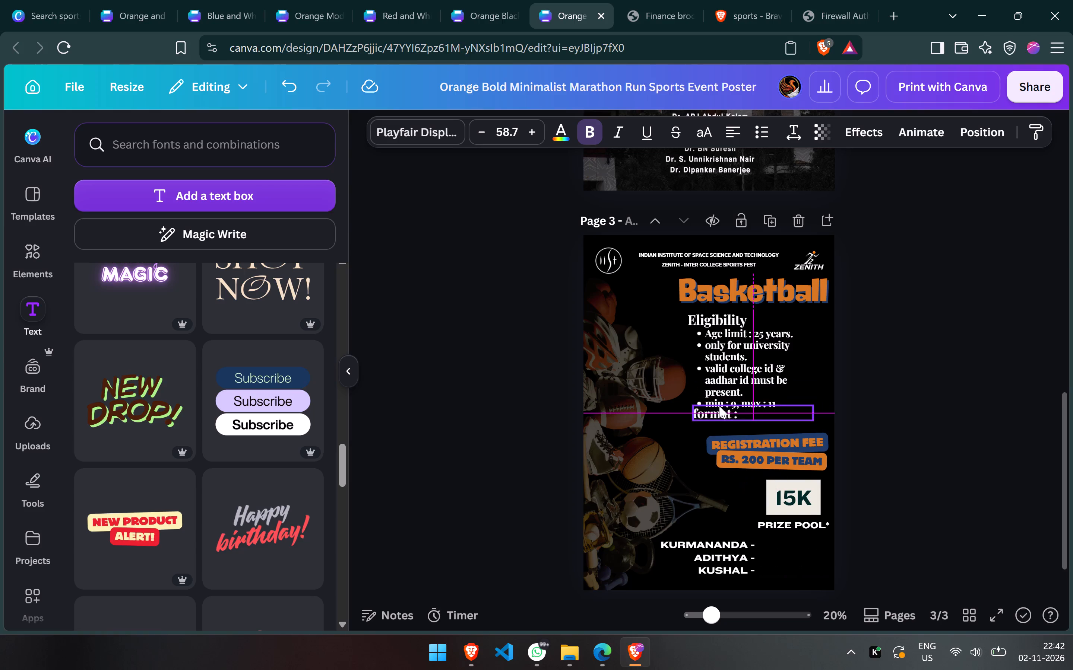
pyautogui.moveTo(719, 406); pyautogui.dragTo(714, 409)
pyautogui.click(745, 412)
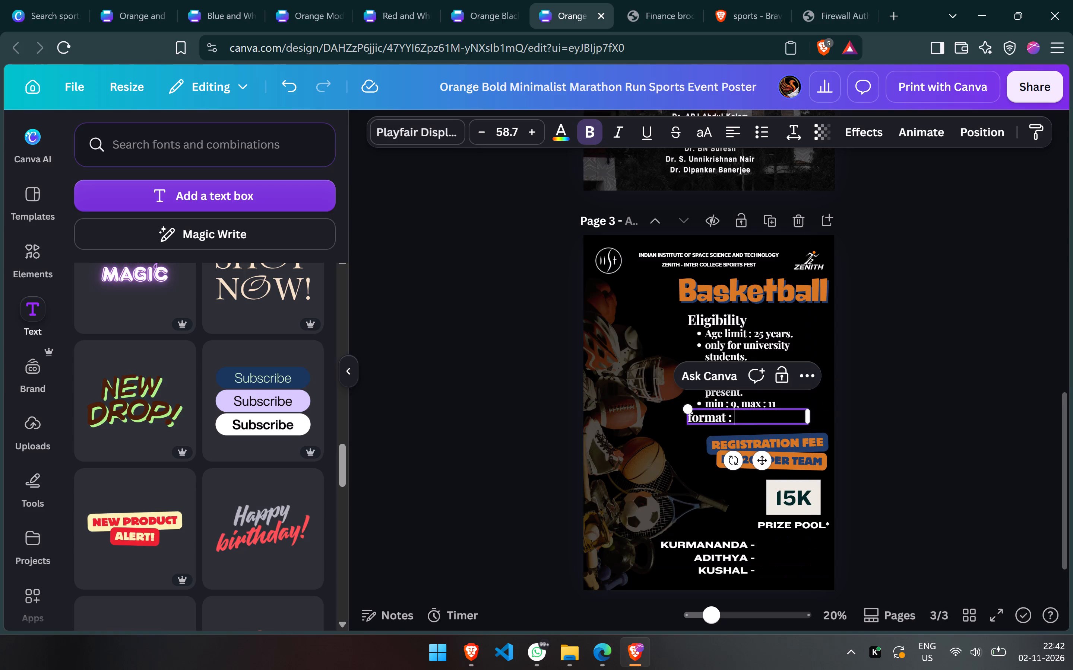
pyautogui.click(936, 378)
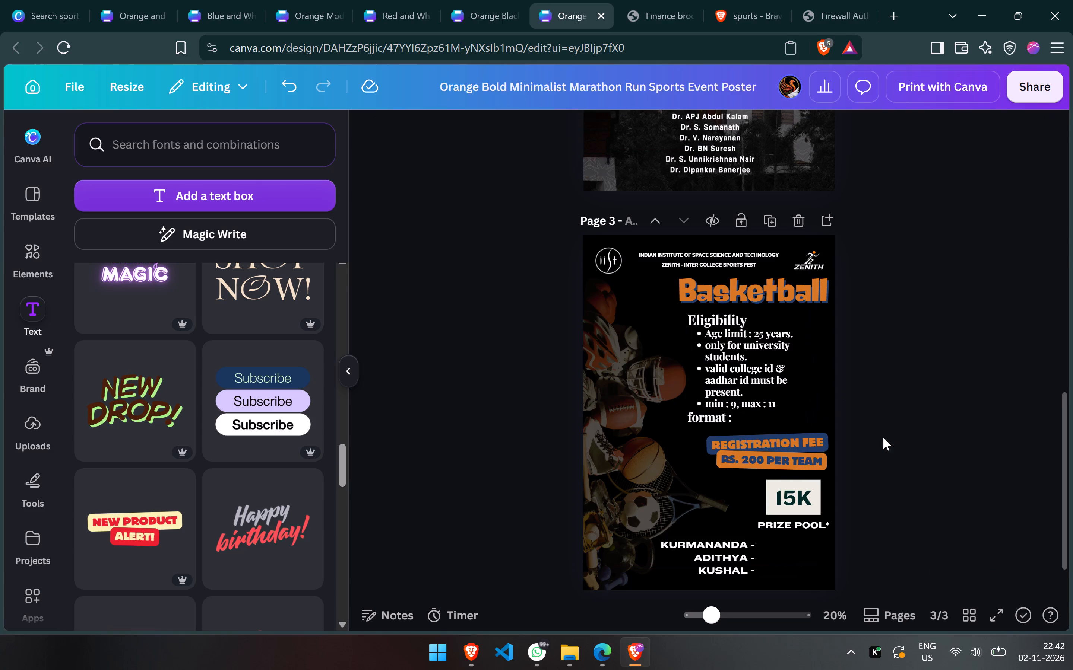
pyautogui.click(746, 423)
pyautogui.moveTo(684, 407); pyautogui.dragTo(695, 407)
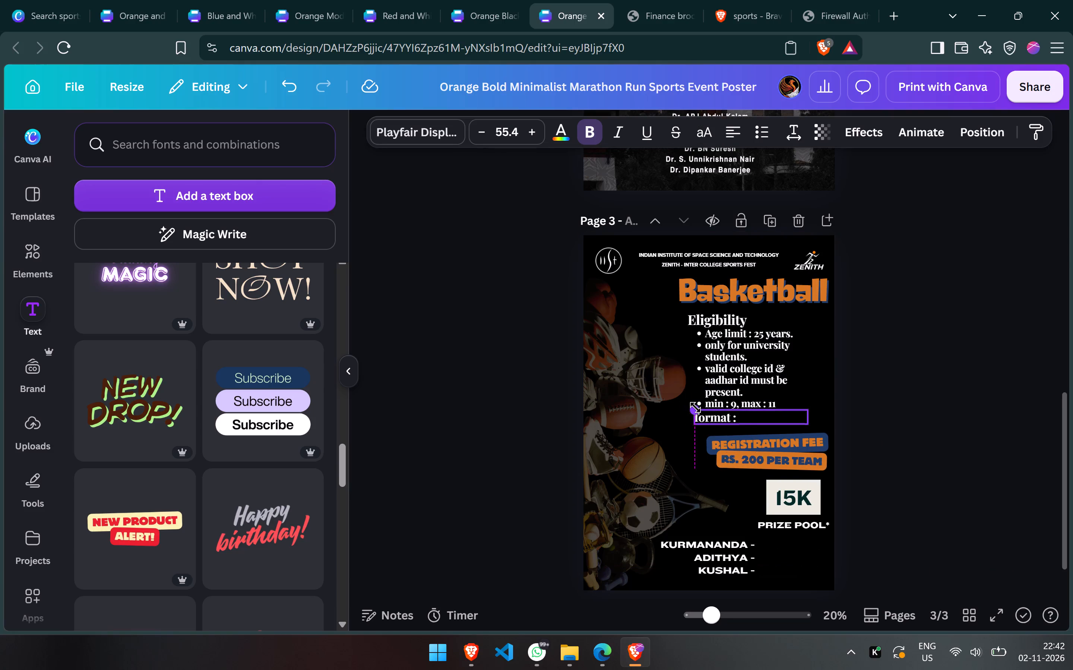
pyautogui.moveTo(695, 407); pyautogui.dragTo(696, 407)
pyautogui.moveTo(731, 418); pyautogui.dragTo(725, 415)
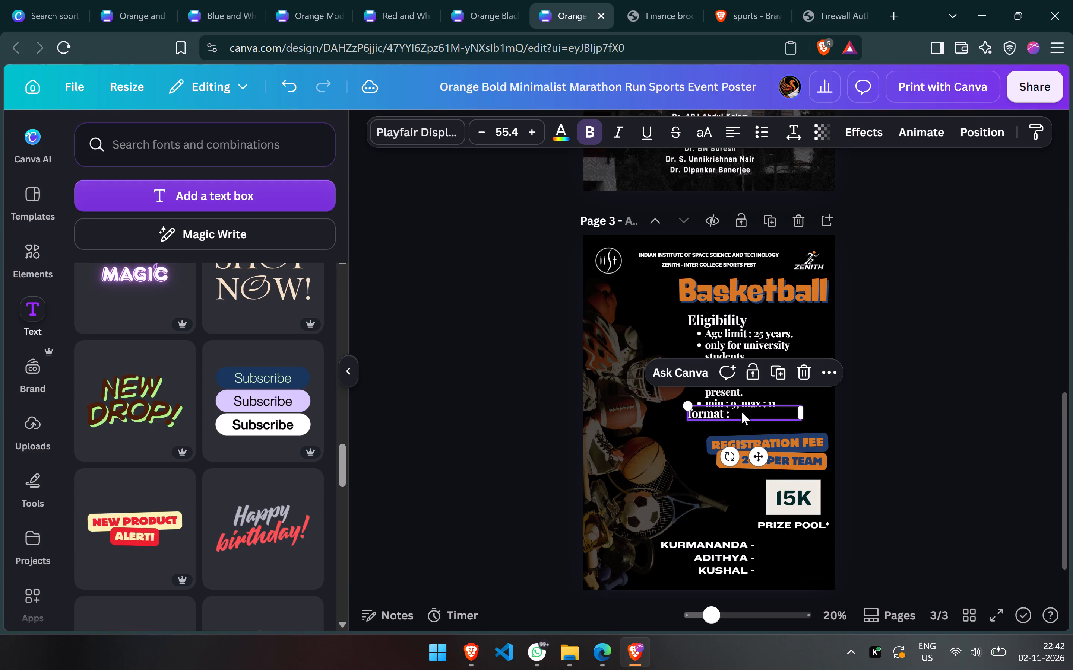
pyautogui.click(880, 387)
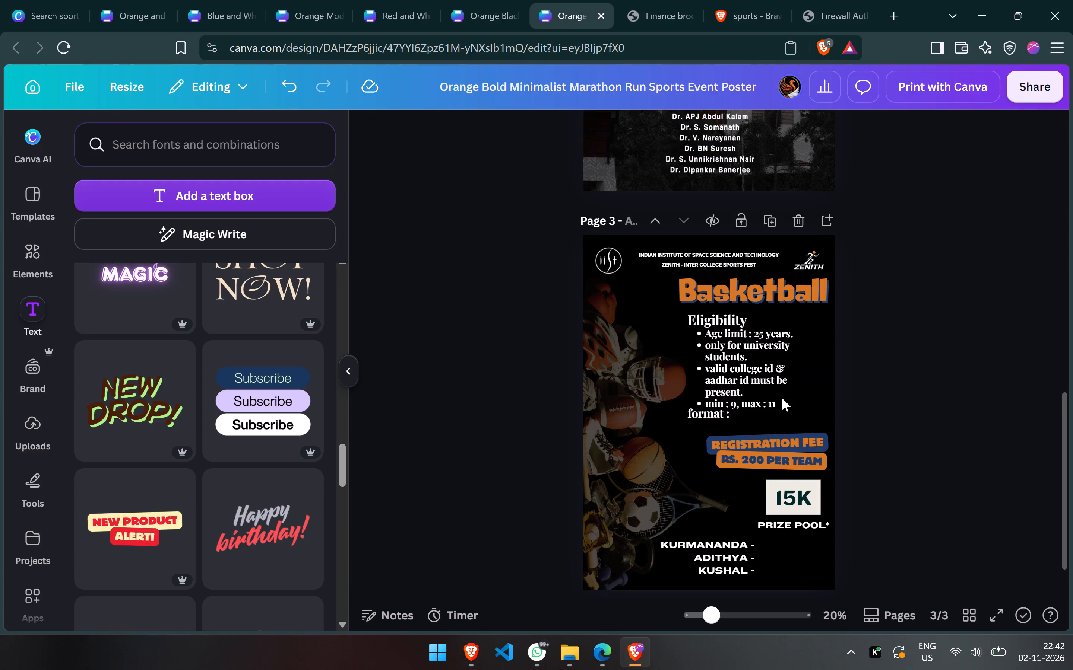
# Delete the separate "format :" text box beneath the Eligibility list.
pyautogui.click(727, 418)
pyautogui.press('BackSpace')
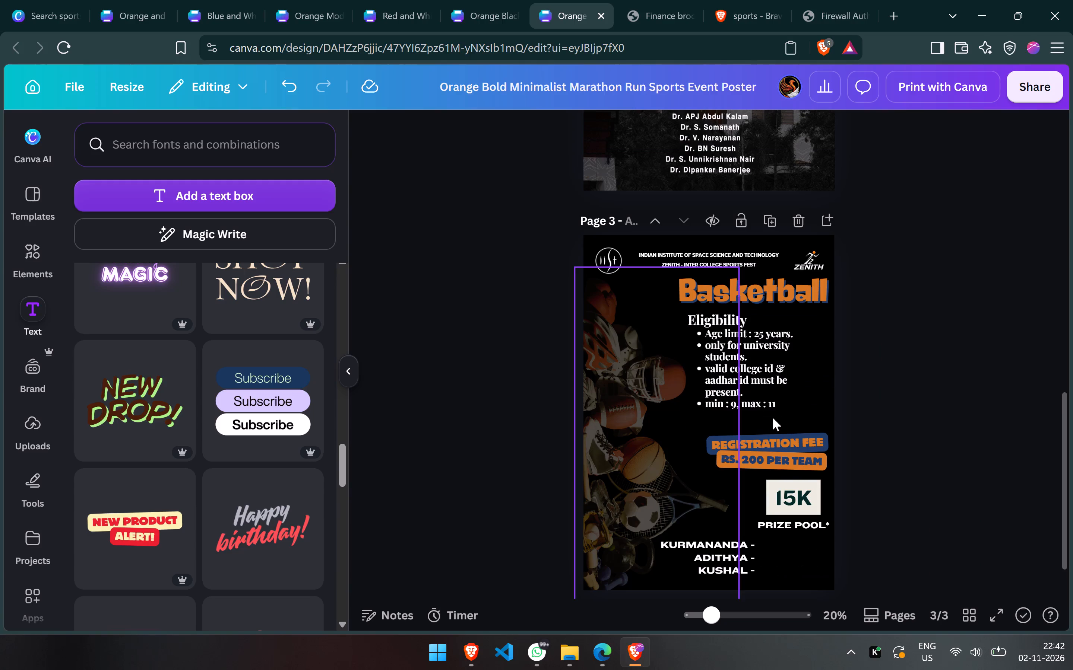
# Add a last bullet reading "format :" to the Eligibility list, after "min : 9, max : 11".
pyautogui.doubleClick(789, 403)
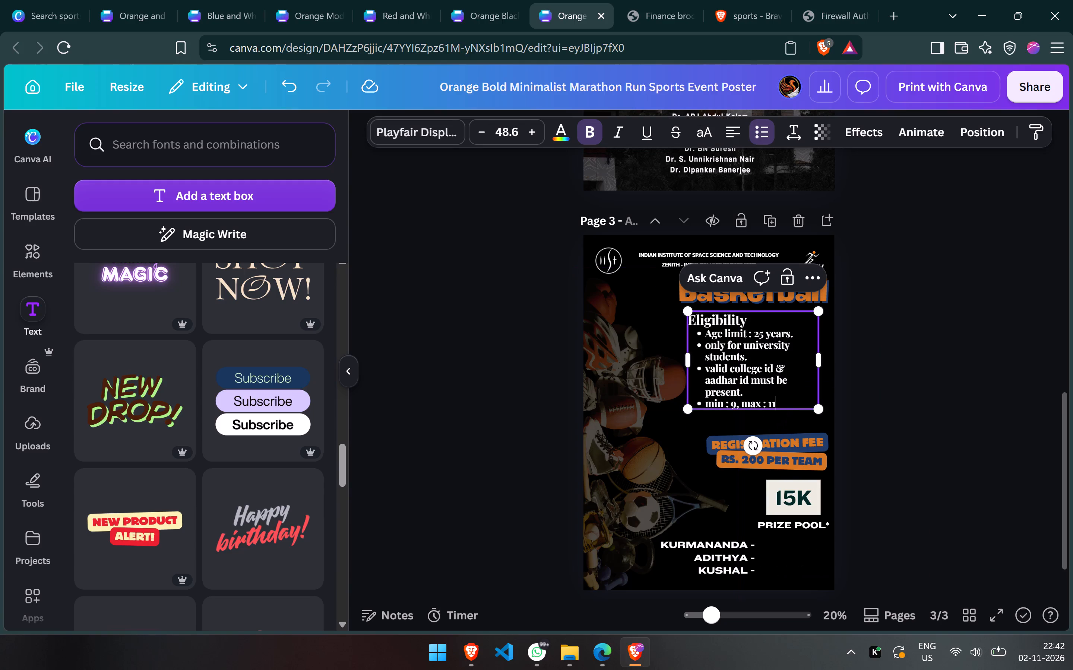
pyautogui.press('Return')
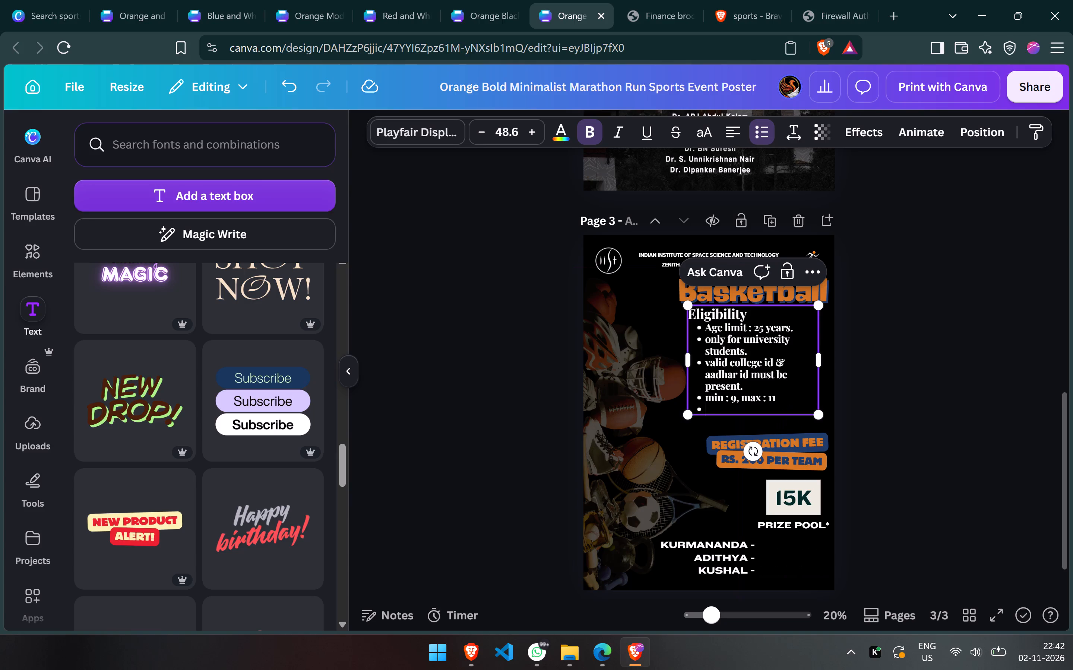
pyautogui.write('ro')
pyautogui.press('BackSpace')
pyautogui.press('BackSpace')
pyautogui.press('BackSpace')
pyautogui.press('BackSpace')
pyautogui.press('Return')
pyautogui.write('format :')
pyautogui.press('space')
pyautogui.press('Return')
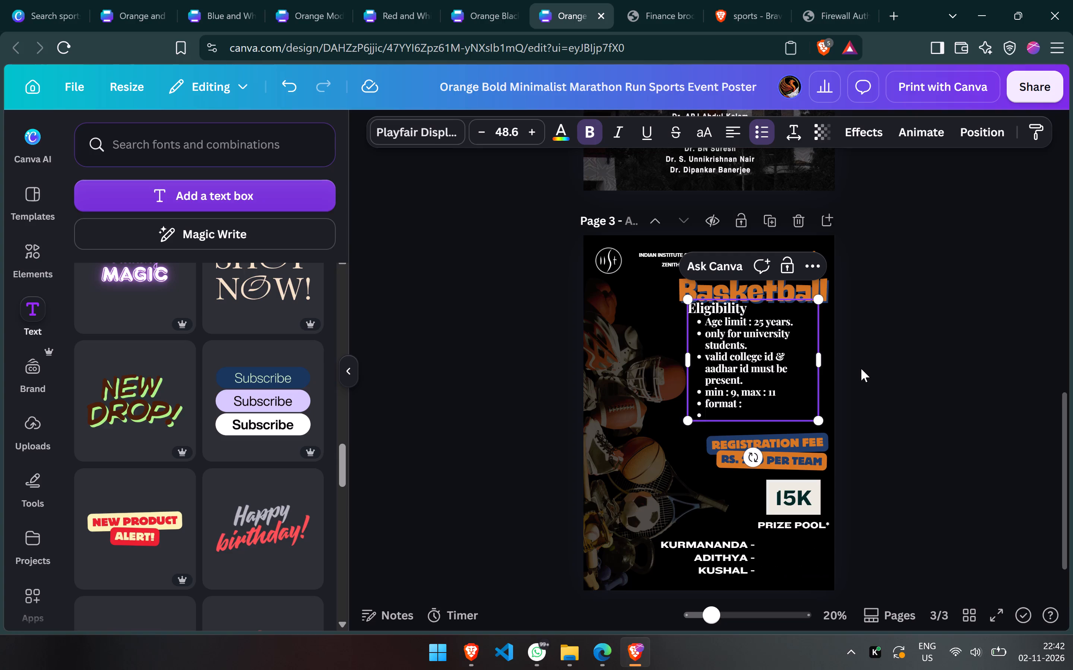
pyautogui.press('BackSpace')
pyautogui.press('BackSpace')
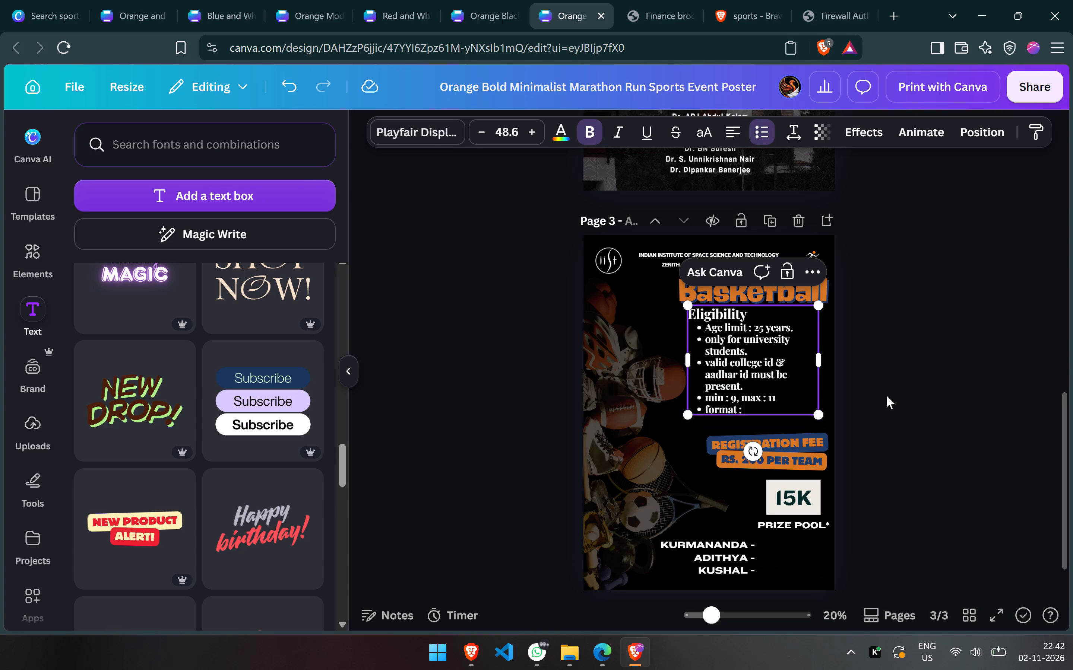
pyautogui.click(886, 395)
# Move the Eligibility text box slightly down, clear of the Basketball title and above the registration fee banner.
pyautogui.moveTo(787, 373); pyautogui.dragTo(787, 374)
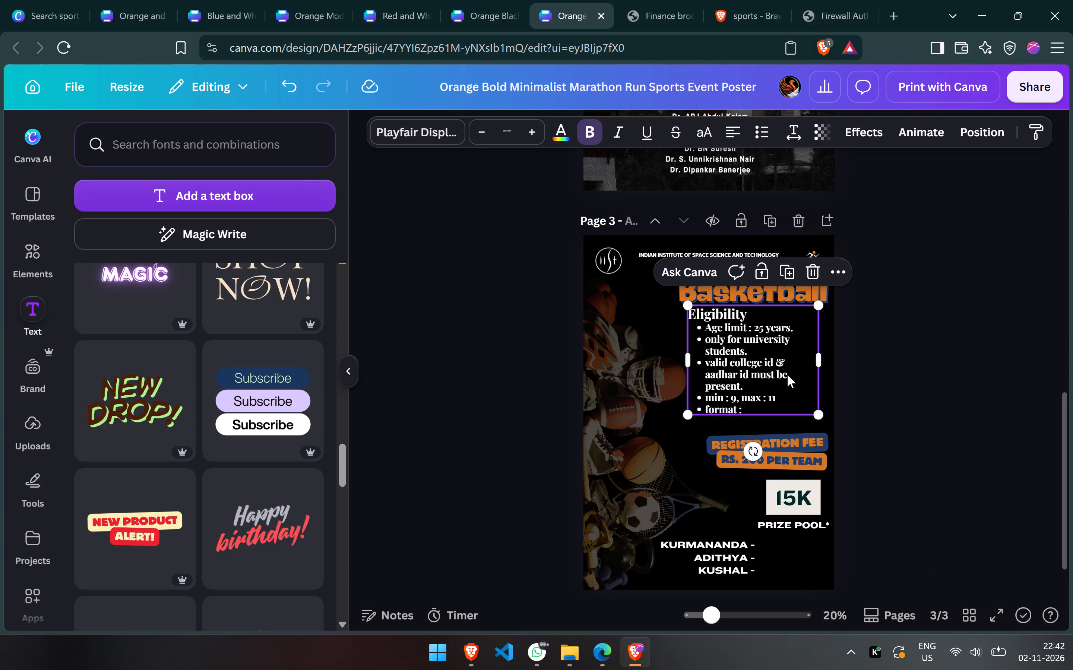
pyautogui.moveTo(787, 374); pyautogui.dragTo(788, 376)
pyautogui.click(962, 378)
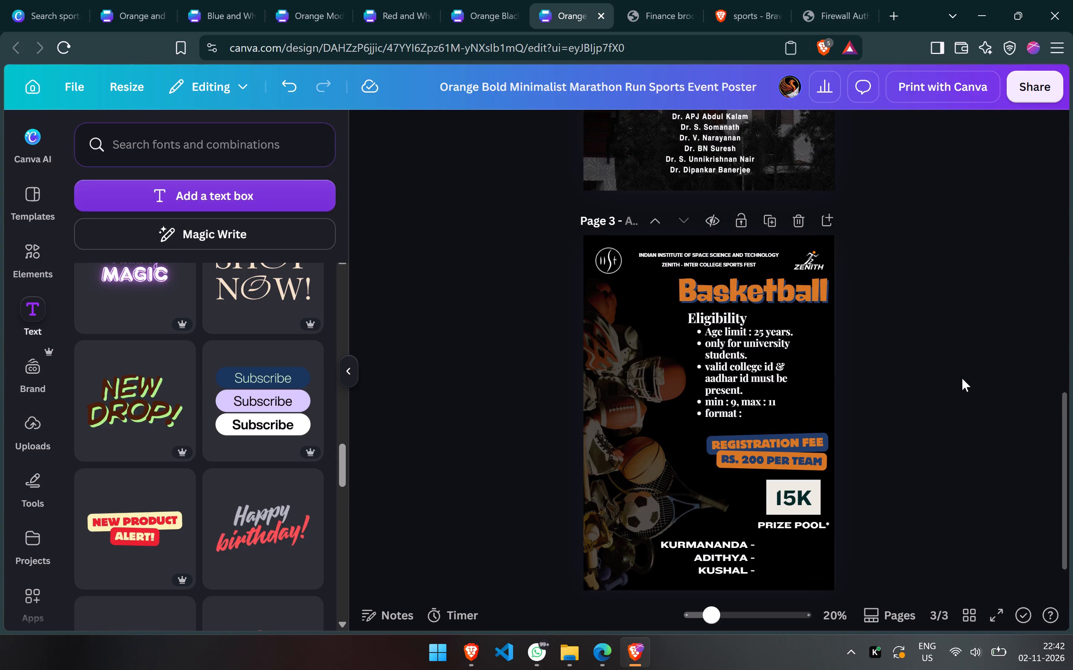
# Duplicate page 3 with the Basketball poster.
pyautogui.scroll(-1, 962, 378)
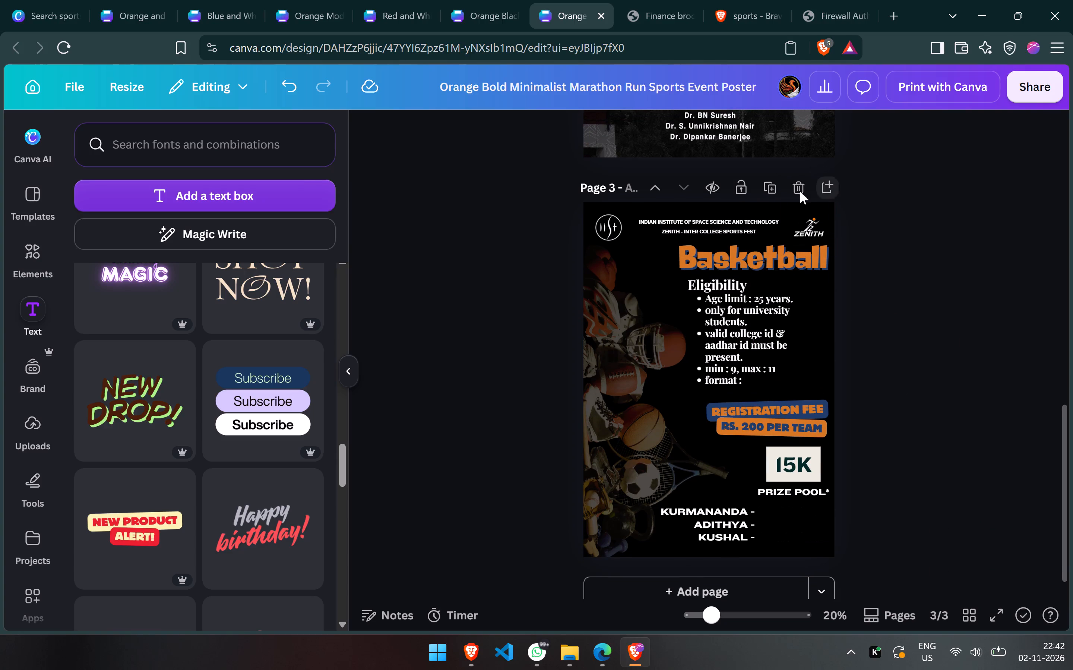
pyautogui.click(770, 191)
pyautogui.scroll(-2, 798, 441)
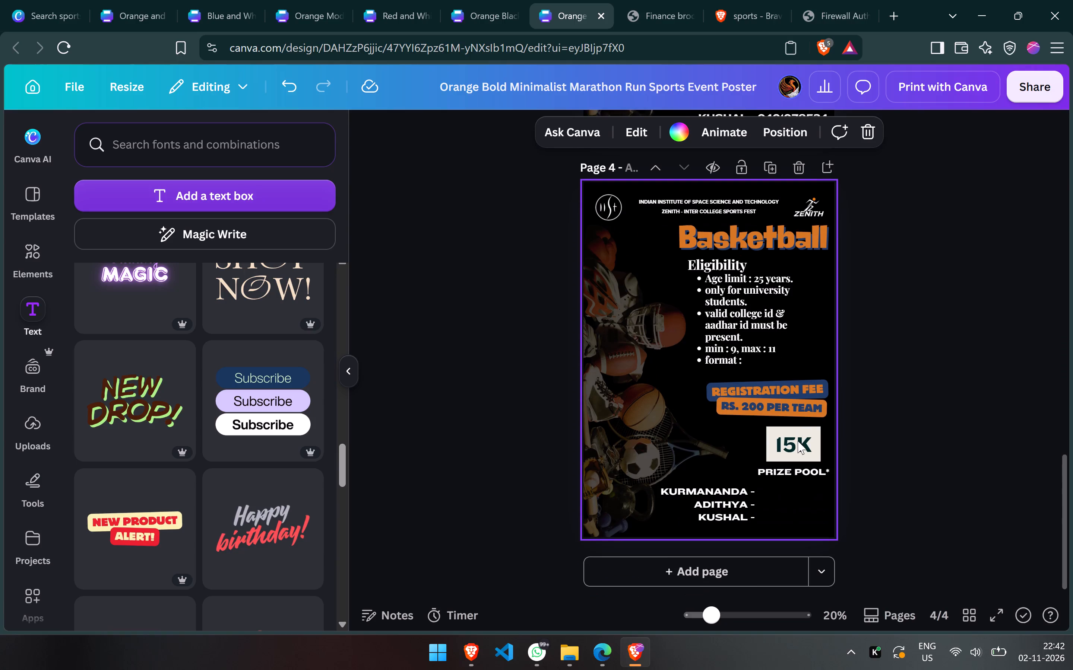
pyautogui.scroll(8, 798, 441)
pyautogui.scroll(-3, 798, 441)
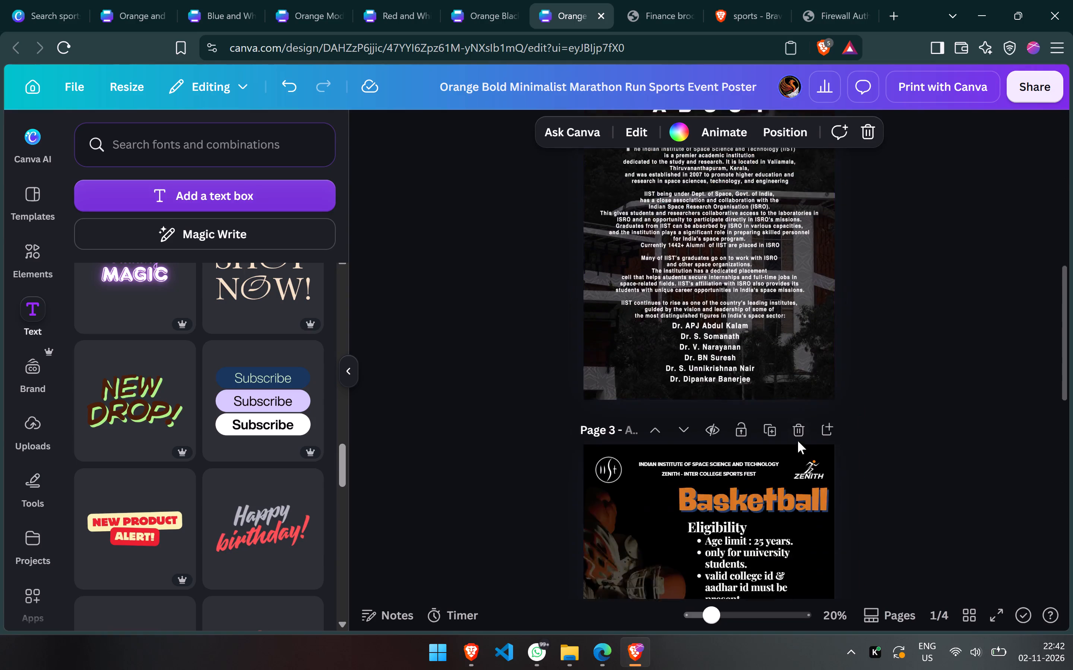
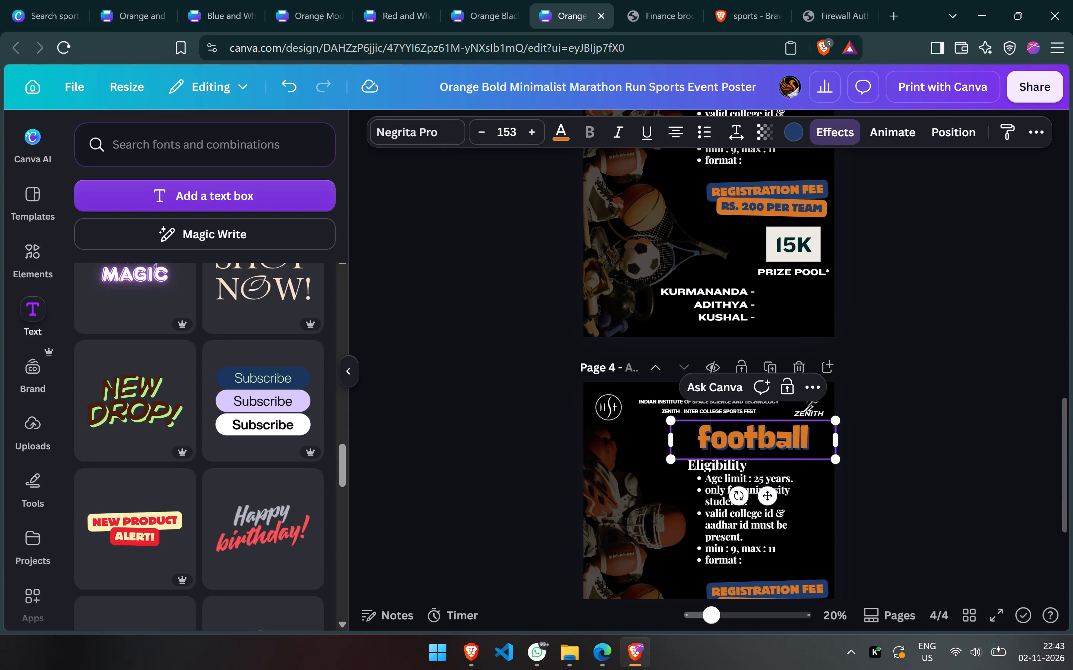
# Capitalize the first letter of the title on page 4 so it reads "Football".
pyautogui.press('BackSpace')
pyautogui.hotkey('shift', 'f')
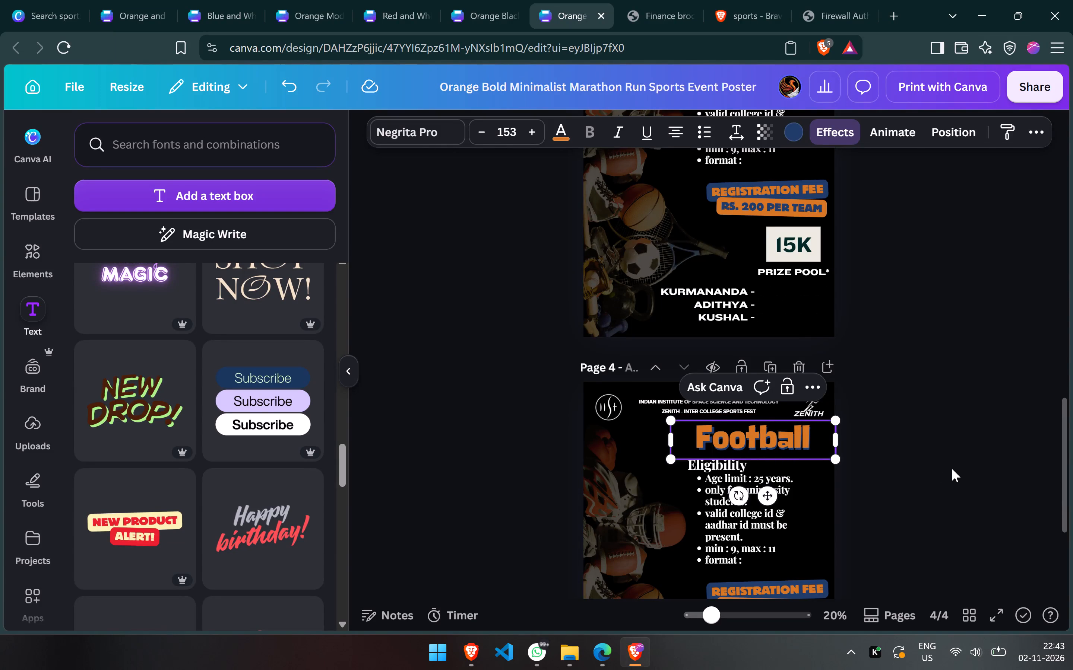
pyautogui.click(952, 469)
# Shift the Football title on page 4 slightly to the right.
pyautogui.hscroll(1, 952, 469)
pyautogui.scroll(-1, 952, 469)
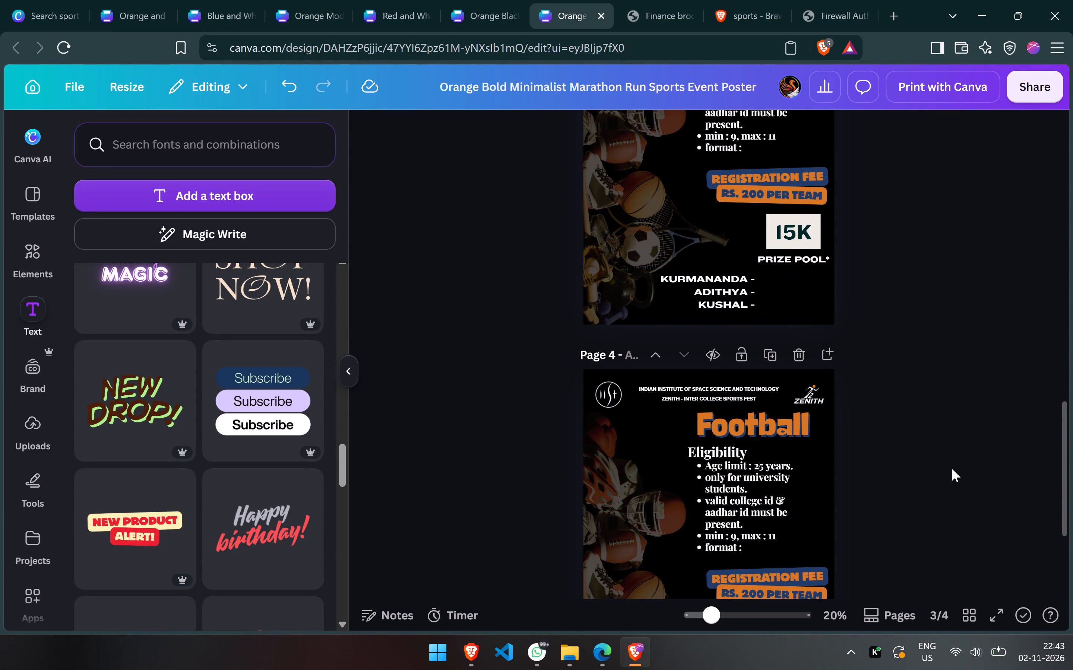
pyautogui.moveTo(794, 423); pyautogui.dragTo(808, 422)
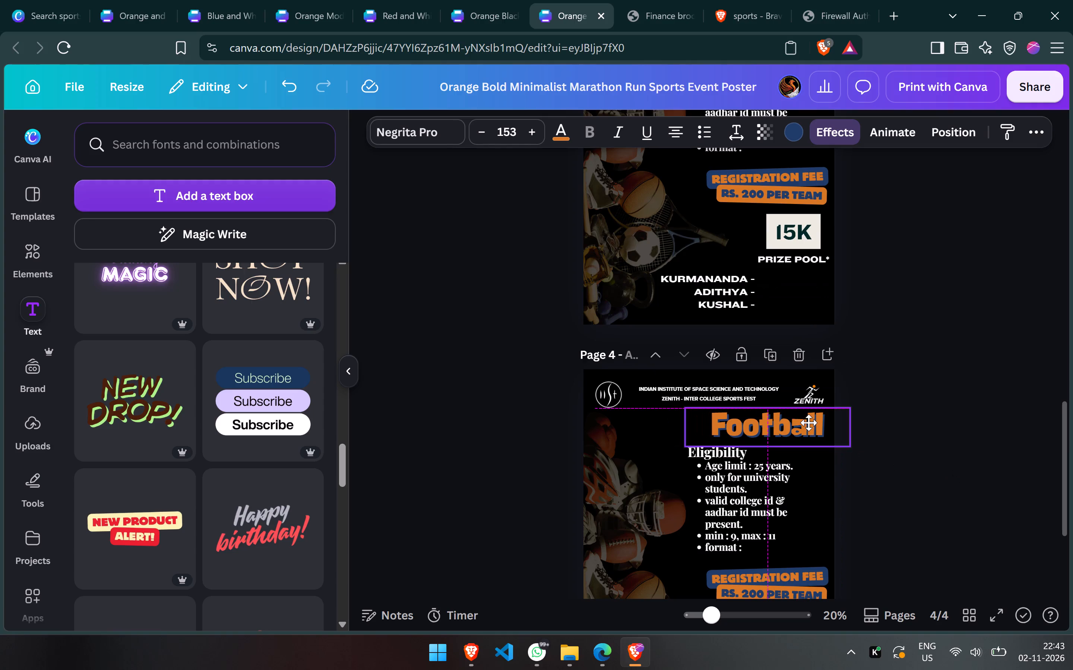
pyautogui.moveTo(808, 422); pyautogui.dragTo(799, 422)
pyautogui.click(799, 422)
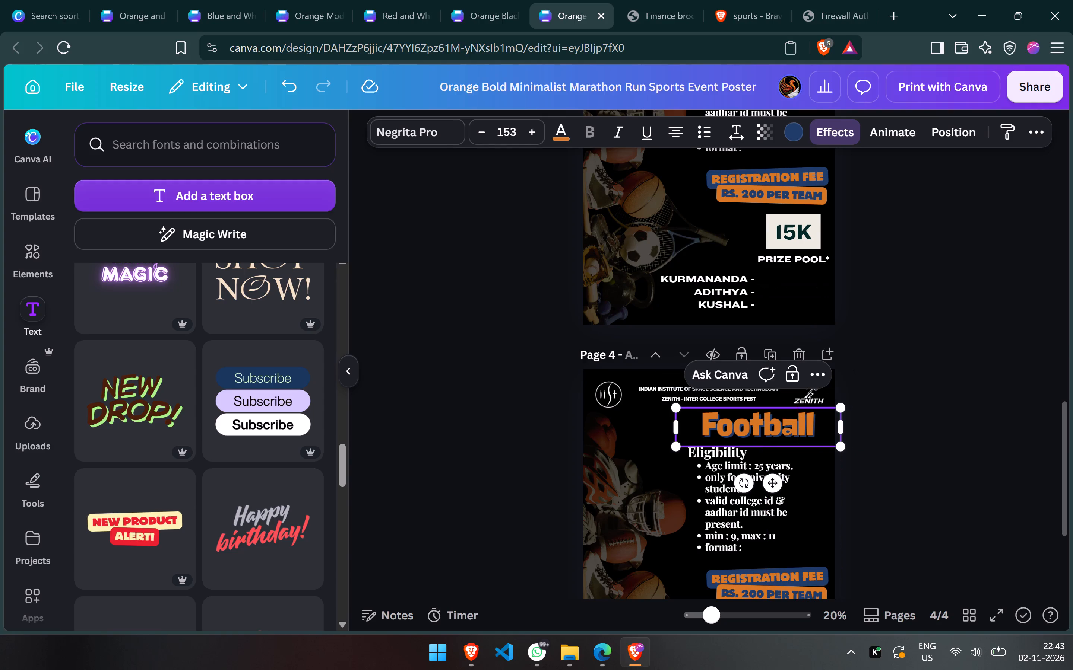
# Right-align the Basketball title on page 3 and shift it slightly left, within the poster's edge.
pyautogui.scroll(2, 896, 288)
pyautogui.click(789, 310)
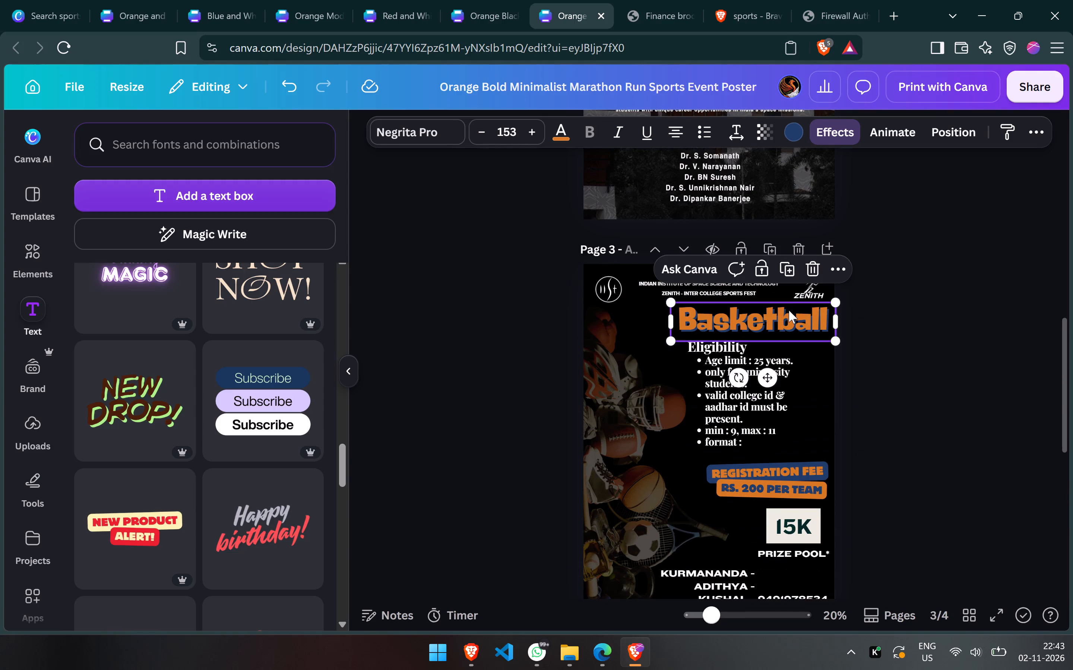
pyautogui.click(682, 131)
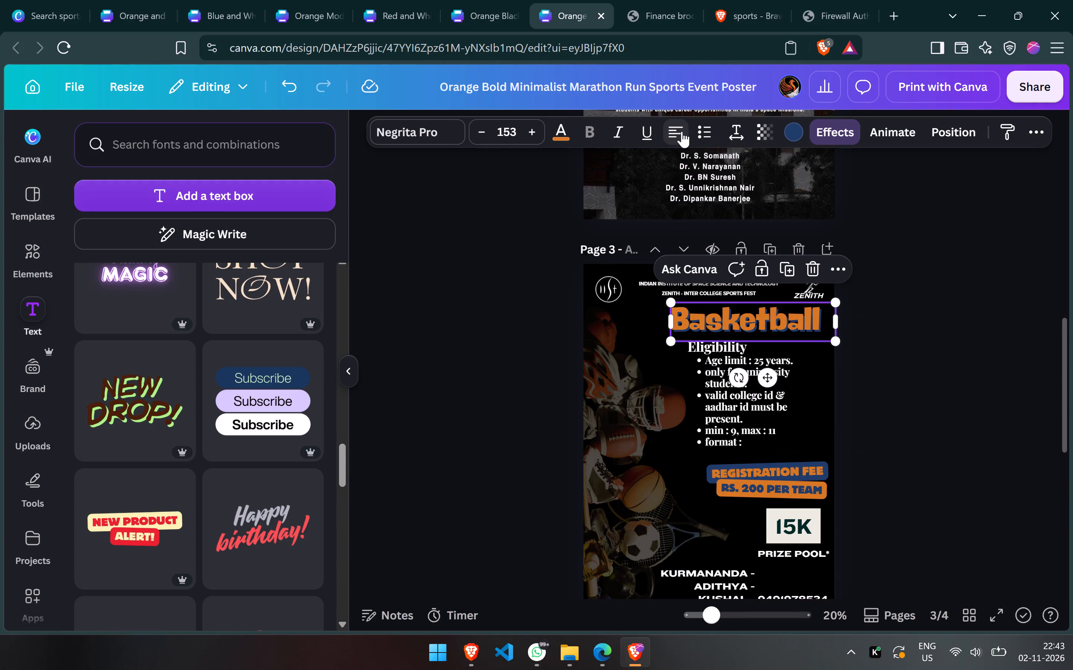
pyautogui.click(682, 131)
pyautogui.click(682, 131)
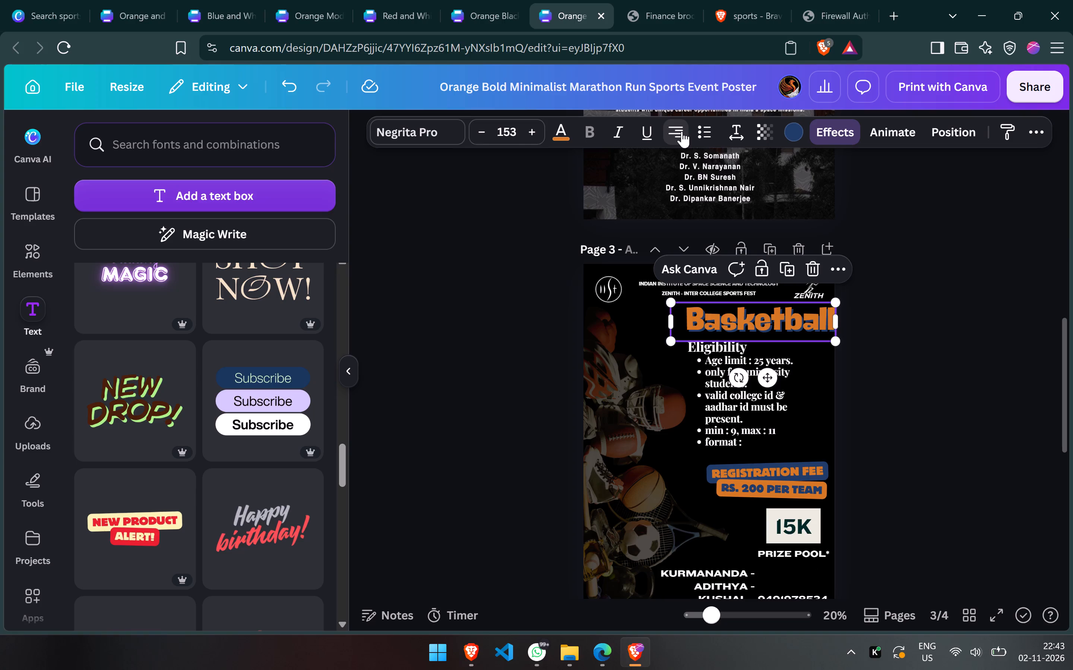
pyautogui.click(992, 300)
pyautogui.moveTo(819, 313); pyautogui.dragTo(810, 313)
pyautogui.click(1000, 380)
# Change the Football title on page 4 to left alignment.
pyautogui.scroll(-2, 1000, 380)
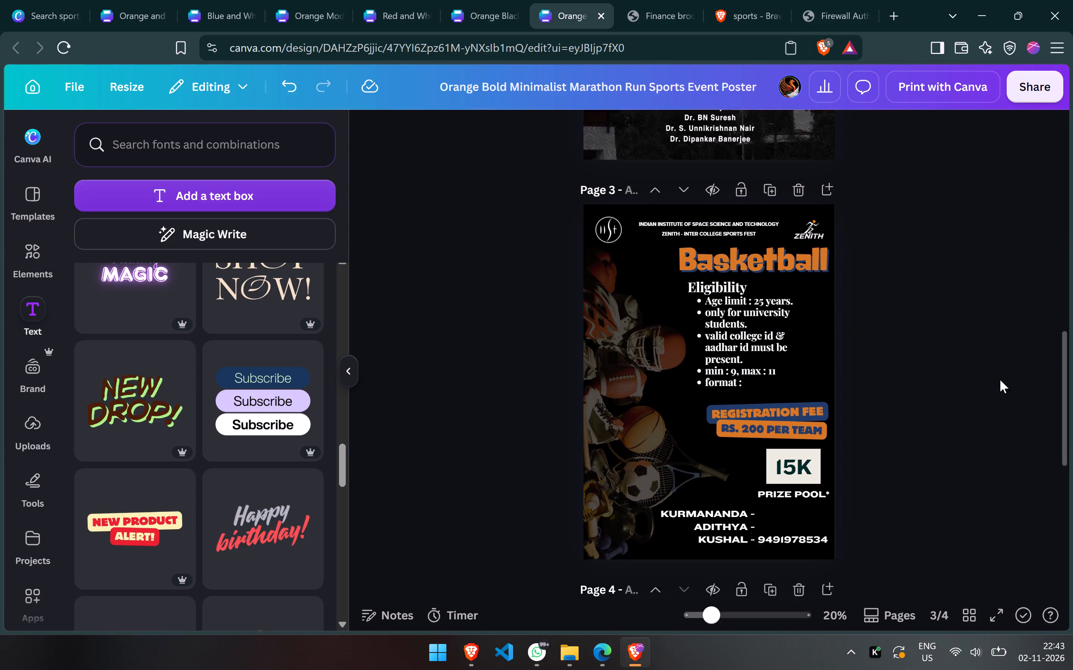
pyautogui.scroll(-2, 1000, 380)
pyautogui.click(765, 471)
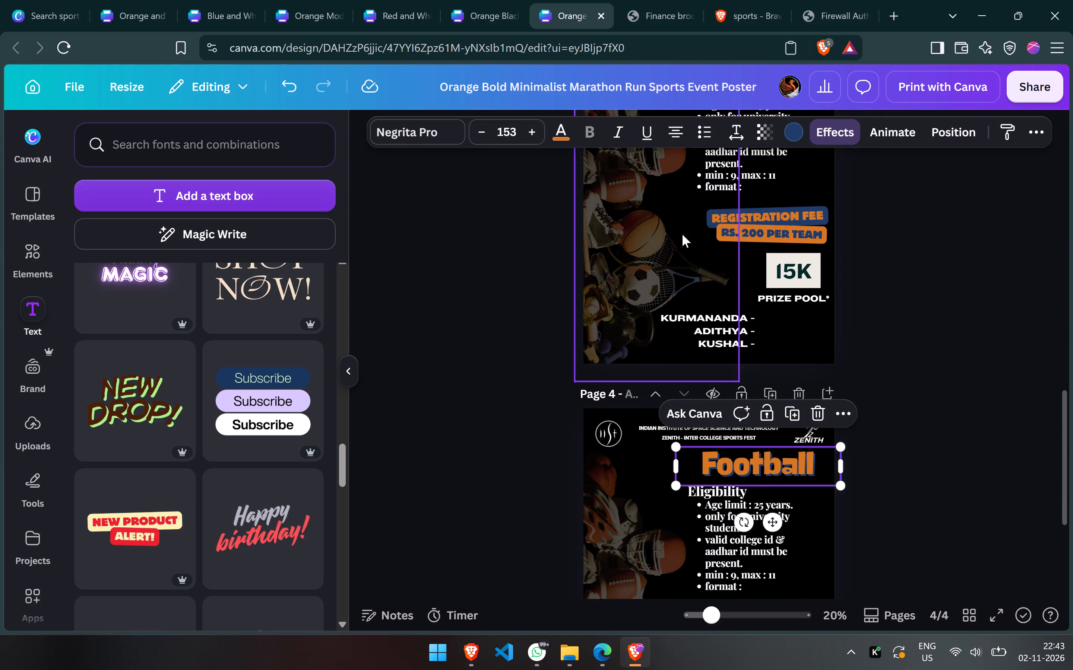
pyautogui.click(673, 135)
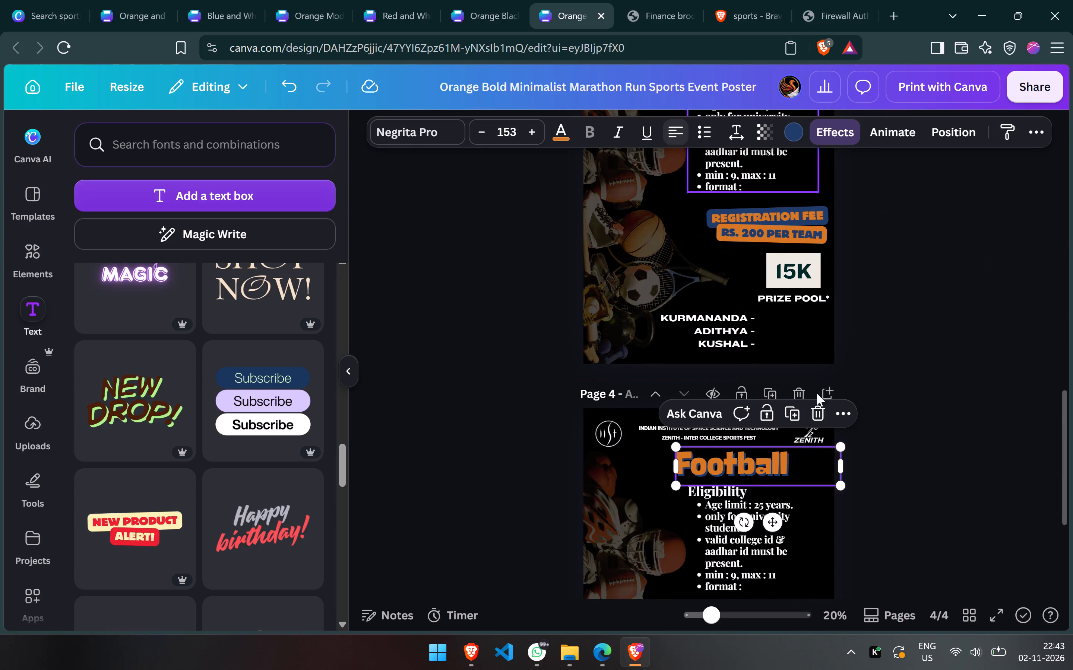
# Delete page 4 with the Football poster.
pyautogui.click(796, 387)
# Duplicate page 3 with the right-aligned Basketball title.
pyautogui.scroll(1, 796, 387)
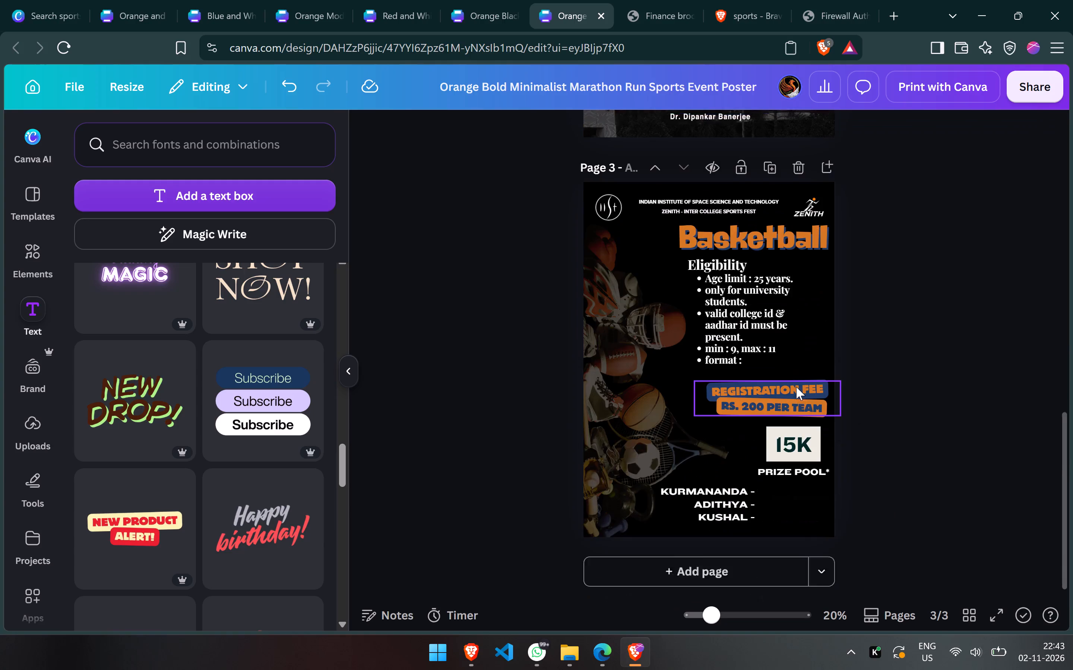
pyautogui.scroll(1, 796, 387)
pyautogui.click(760, 292)
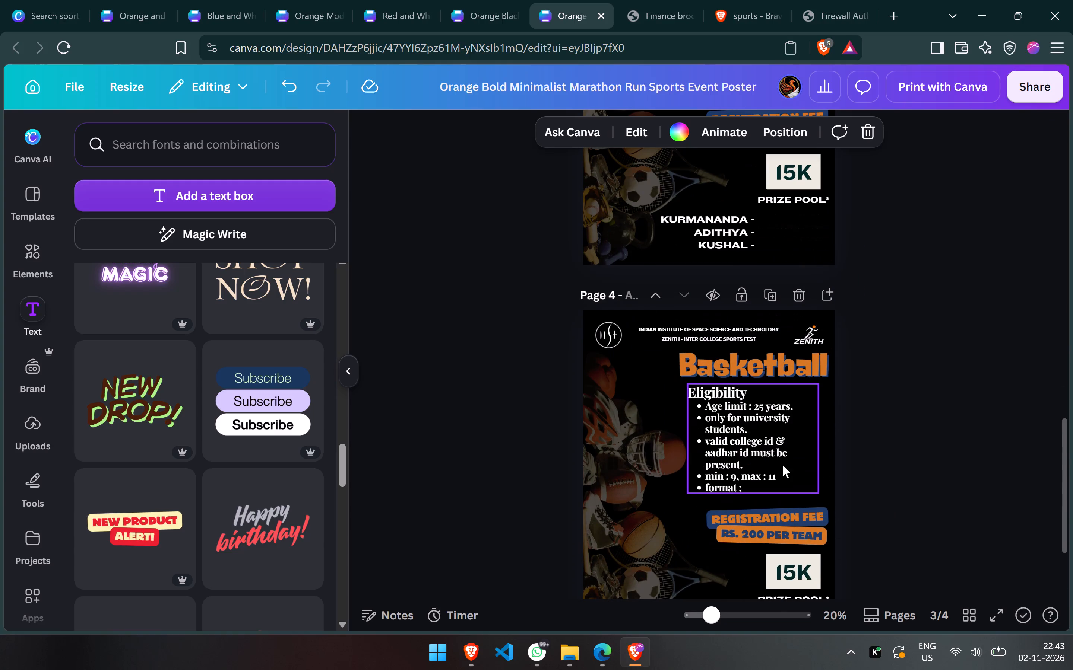
# Replace the Basketball title on page 4 with "Football".
pyautogui.doubleClick(781, 367)
pyautogui.write('foo')
pyautogui.press('BackSpace')
pyautogui.press('BackSpace')
pyautogui.press('BackSpace')
pyautogui.write('Football')
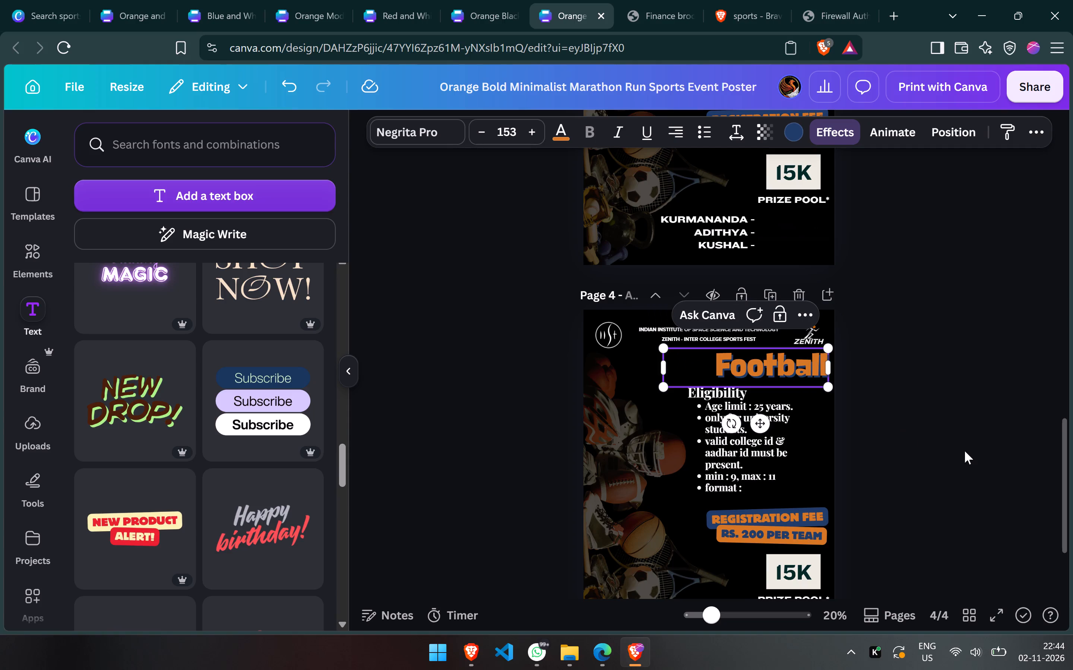
pyautogui.click(965, 451)
# Compare the layouts of the Basketball poster on page 3 and the Football poster on page 4.
pyautogui.scroll(-1, 965, 451)
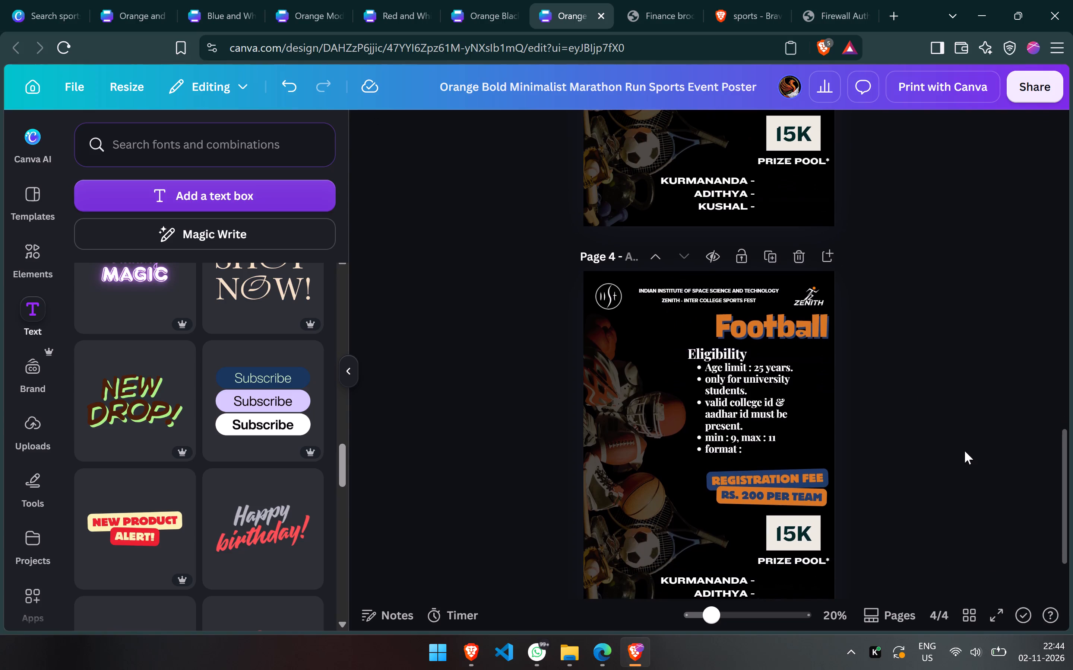
pyautogui.scroll(-1, 965, 451)
pyautogui.scroll(4, 965, 451)
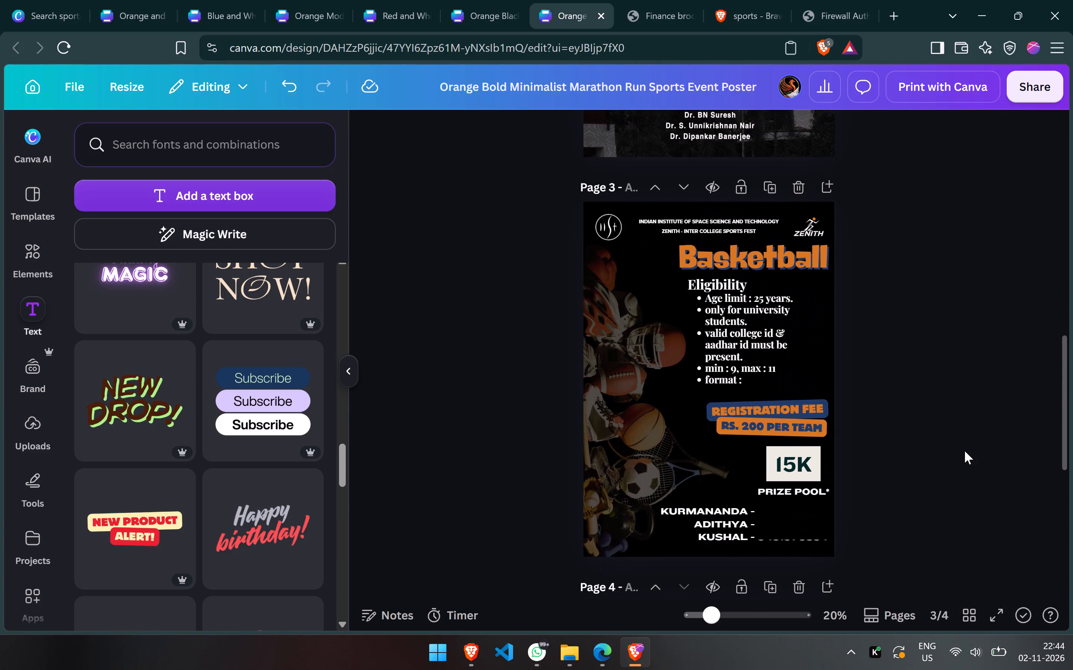
pyautogui.scroll(-3, 965, 451)
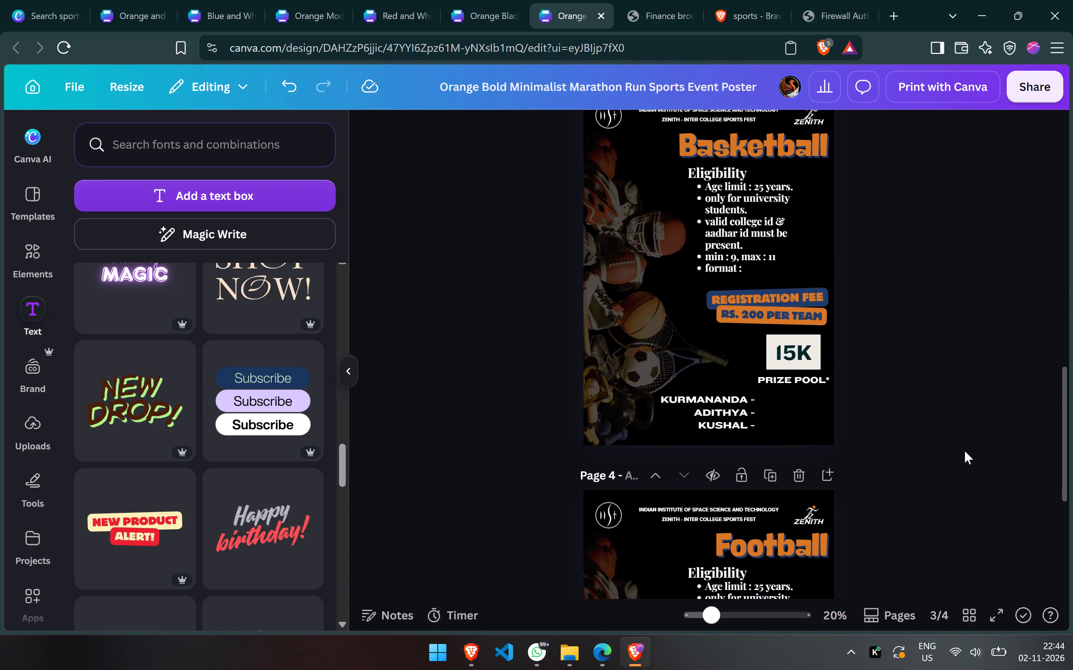
pyautogui.scroll(-3, 965, 451)
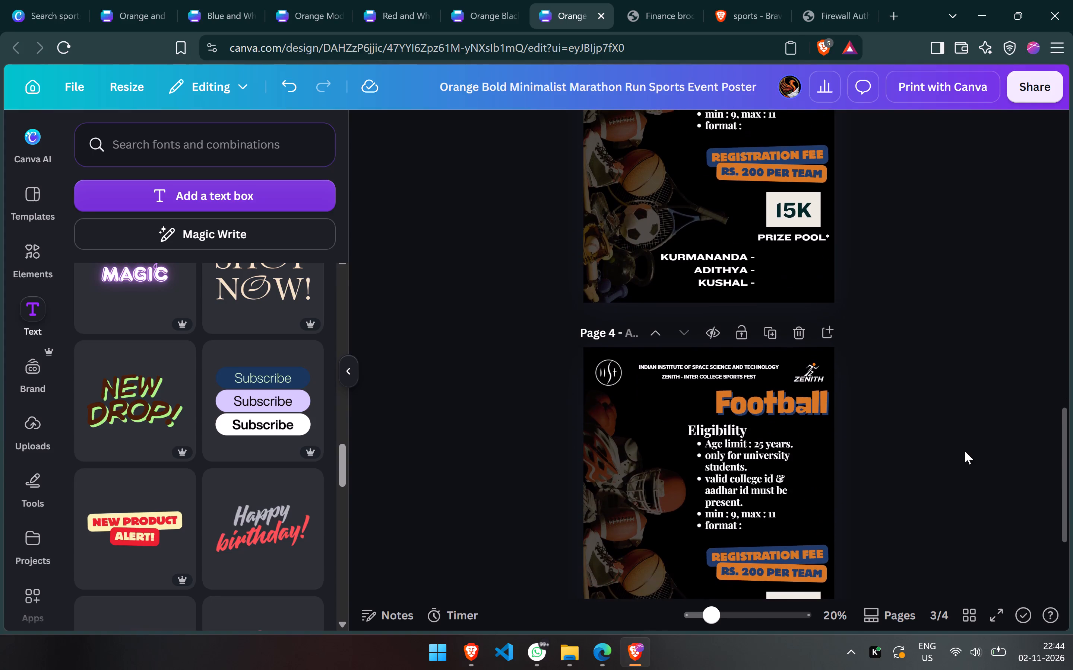
pyautogui.scroll(-2, 965, 451)
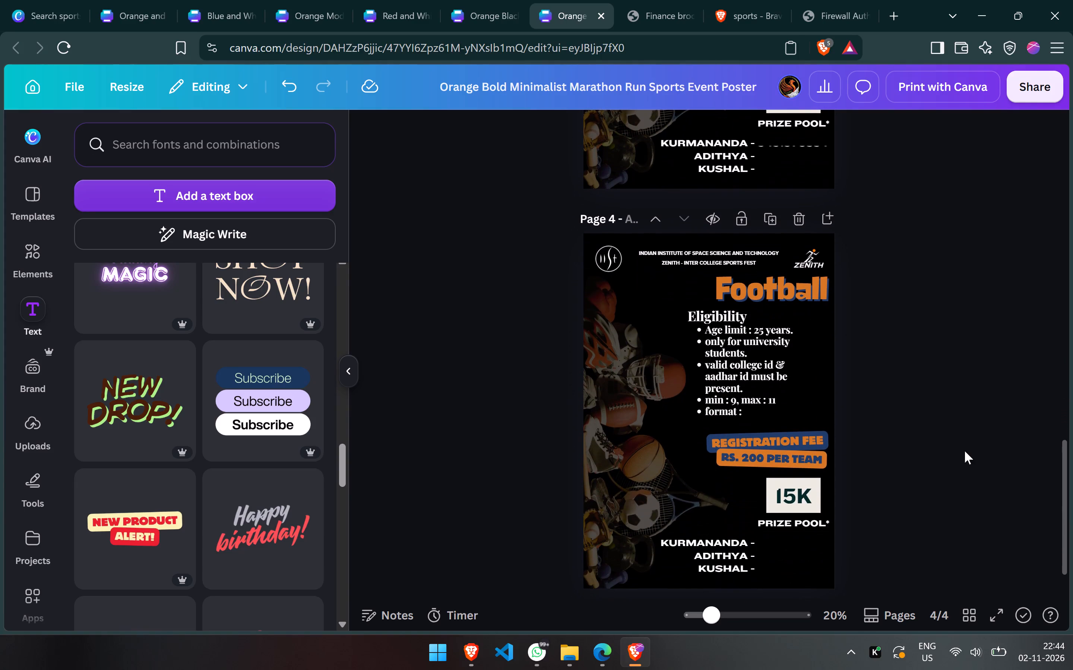
# Nudge the registration fee banner on page 4 slightly left.
pyautogui.moveTo(817, 446); pyautogui.dragTo(812, 446)
pyautogui.click(941, 446)
# Nudge the registration fee banner on page 3 slightly left to match the Football page.
pyautogui.scroll(1, 941, 446)
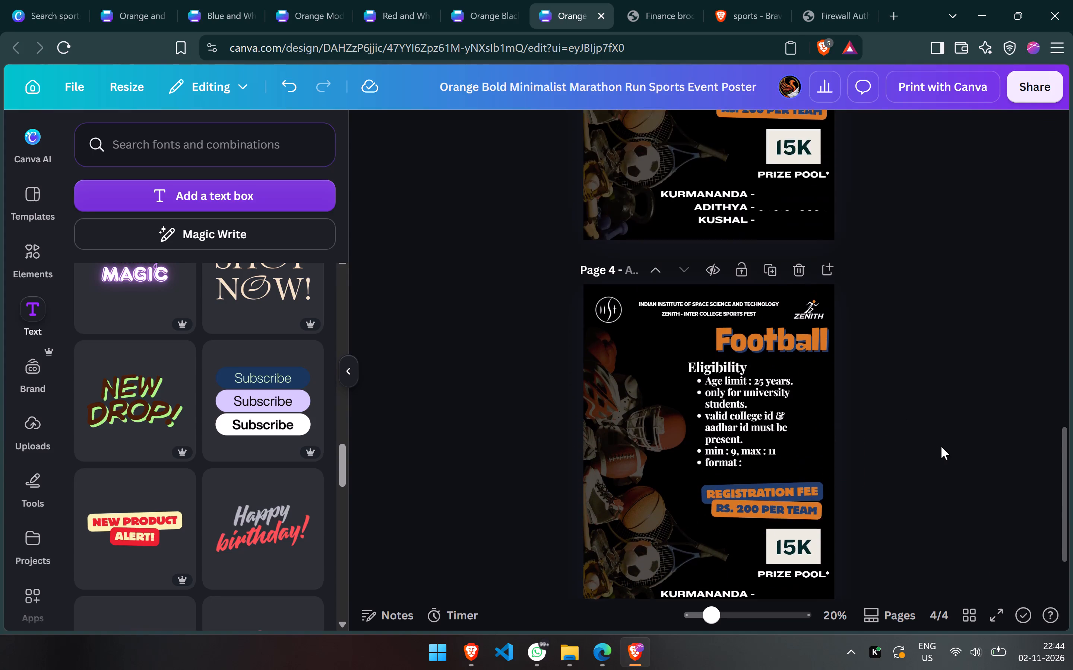
pyautogui.scroll(1, 941, 446)
pyautogui.moveTo(823, 283); pyautogui.dragTo(817, 283)
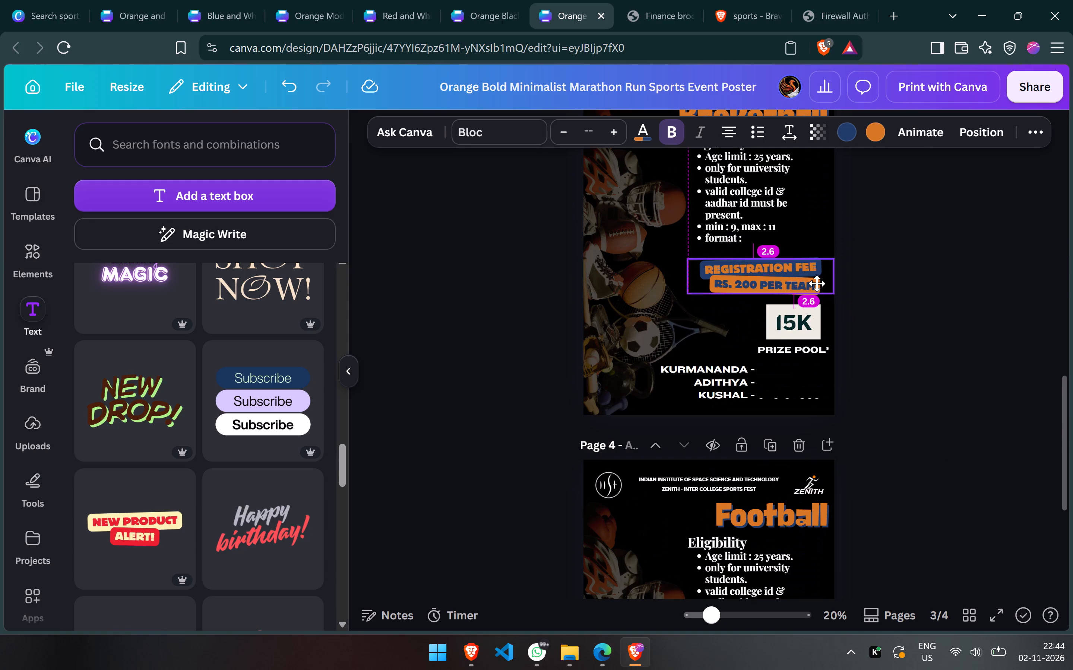
pyautogui.moveTo(817, 283); pyautogui.dragTo(817, 283)
pyautogui.click(817, 283)
pyautogui.click(885, 299)
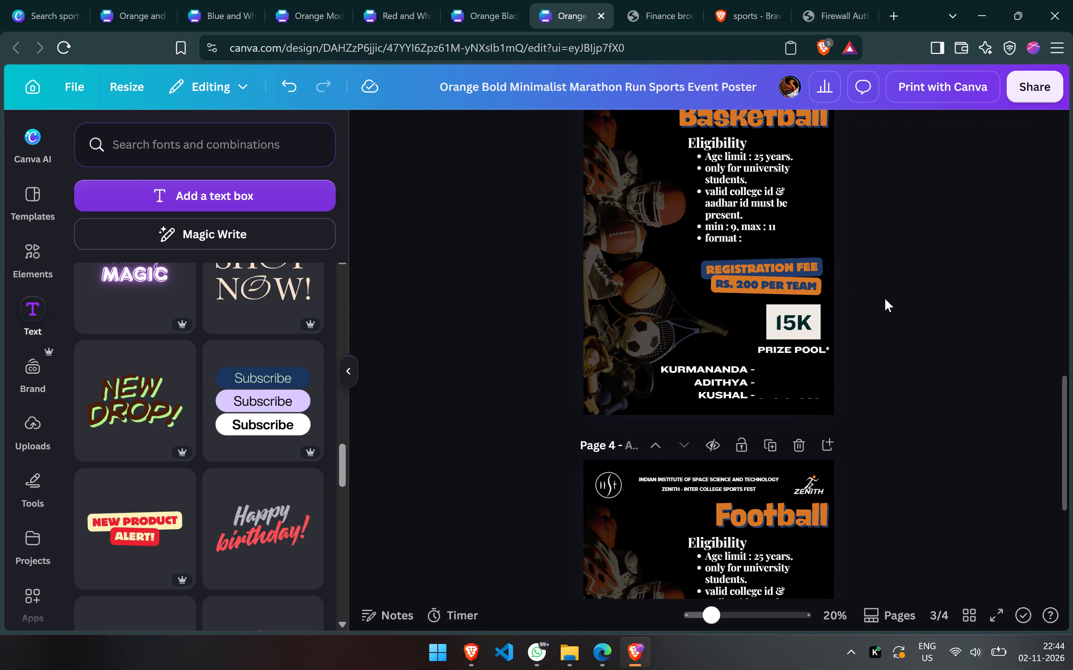
# Check the layout of the Basketball and Football posters against each other after moving the banners.
pyautogui.scroll(-3, 885, 299)
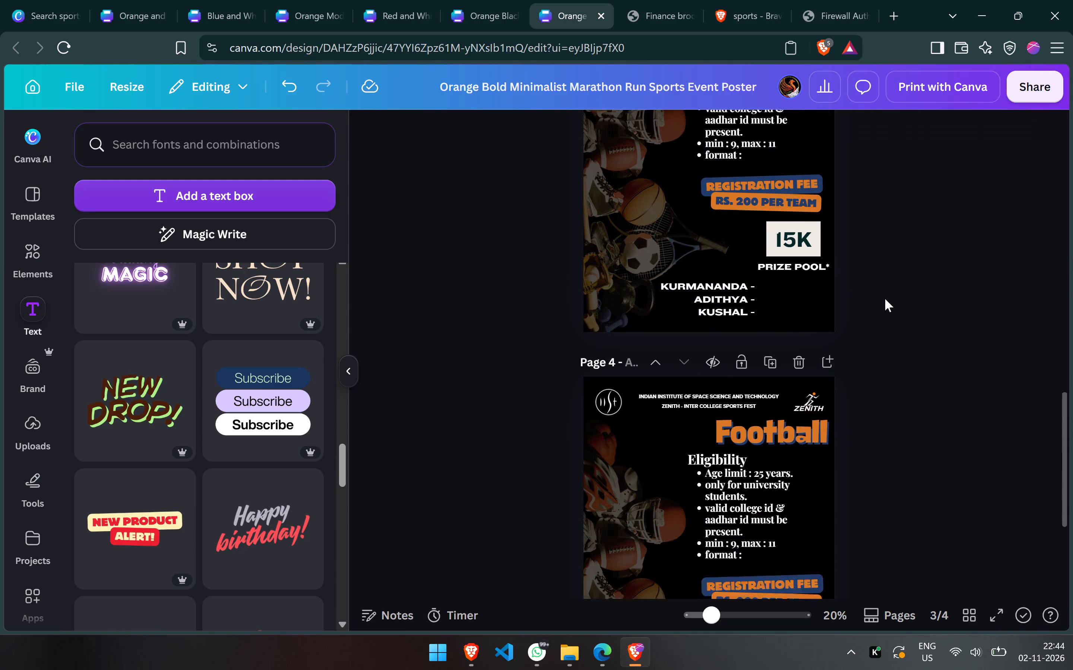
pyautogui.scroll(-2, 885, 299)
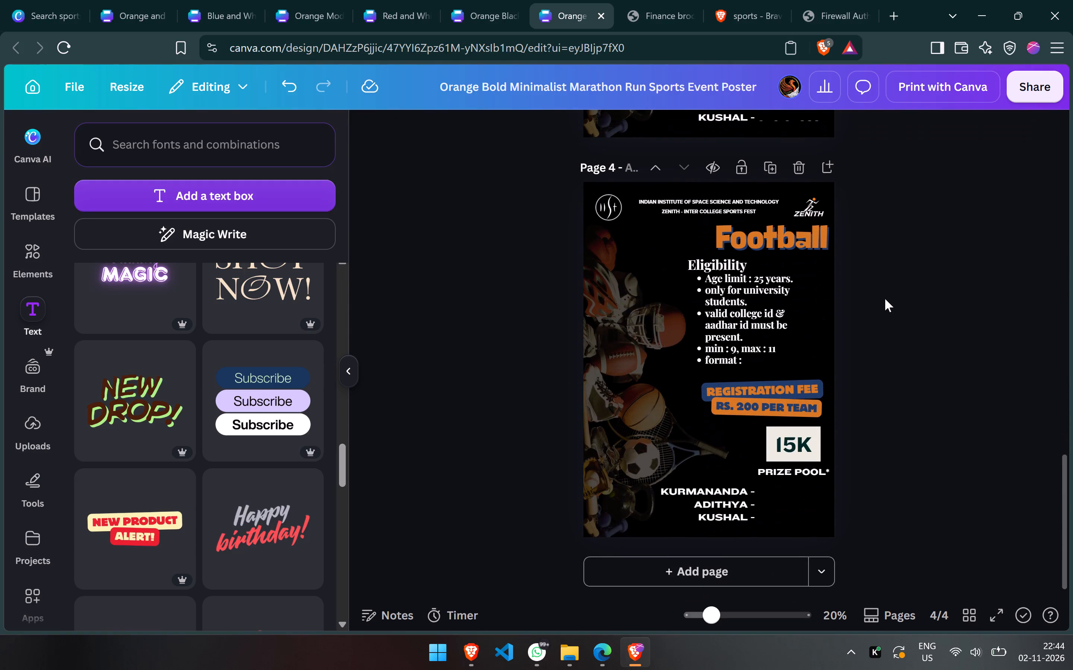
pyautogui.scroll(-2, 885, 299)
pyautogui.scroll(2, 885, 299)
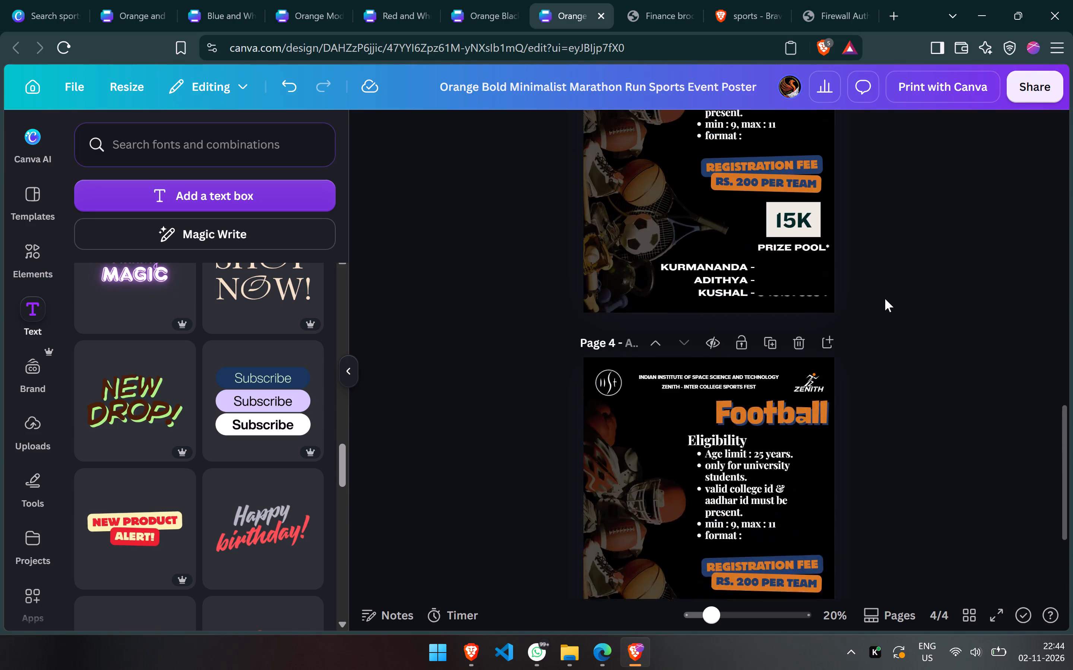
pyautogui.scroll(1, 885, 299)
pyautogui.scroll(-3, 885, 299)
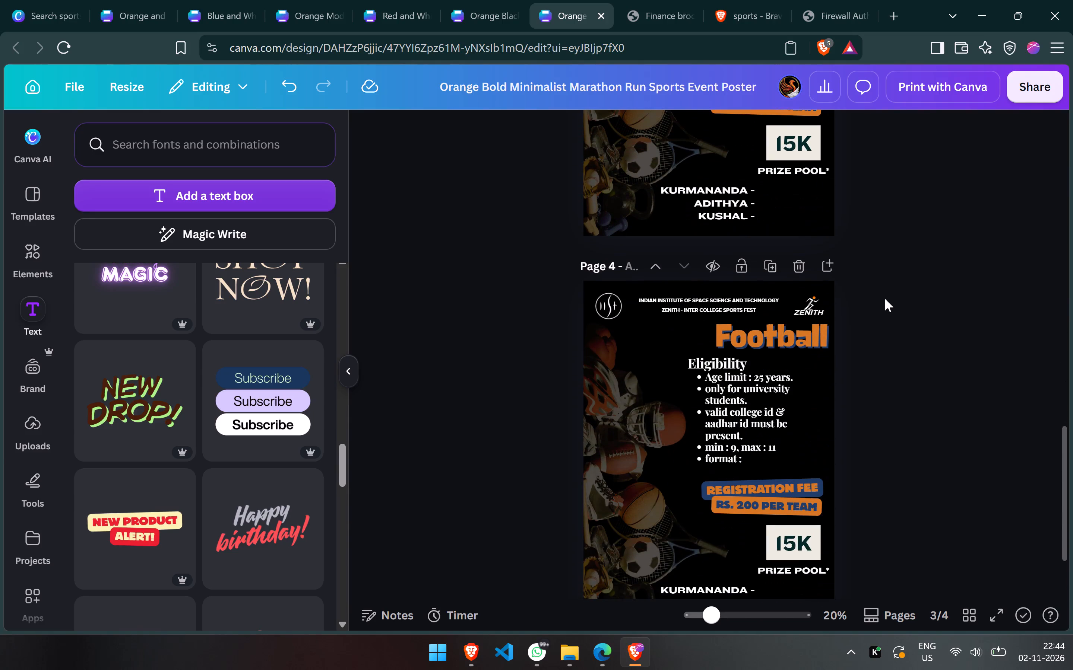
pyautogui.click(917, 369)
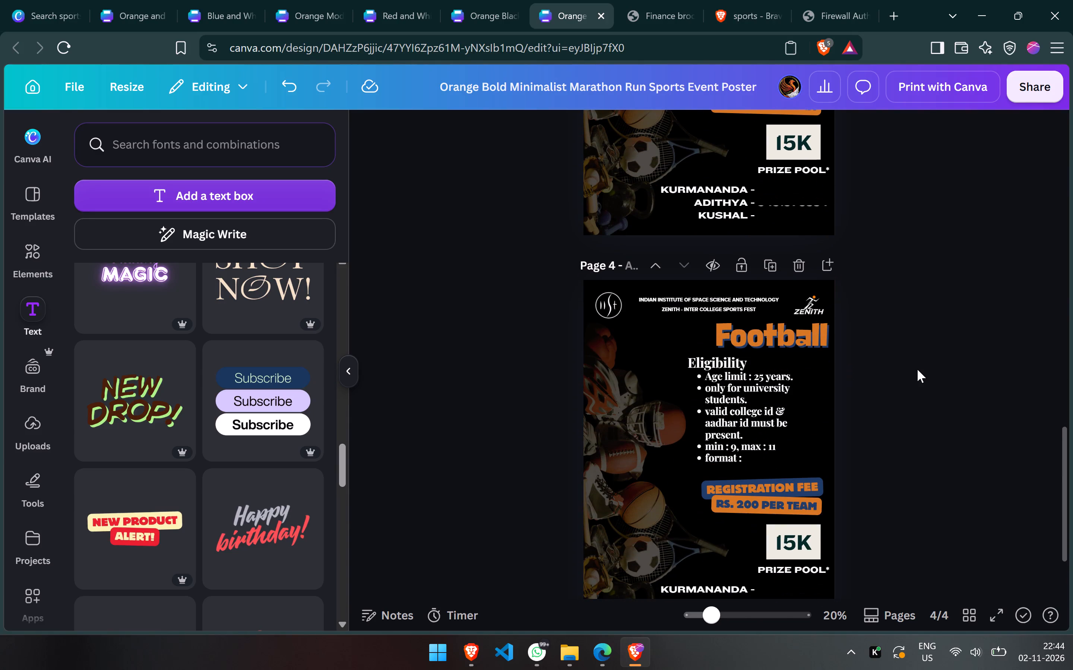
# Widen the Eligibility text box on page 4 slightly so "aadhar" fits on the "valid college id &" line, keeping it inside the poster.
pyautogui.scroll(-1, 917, 369)
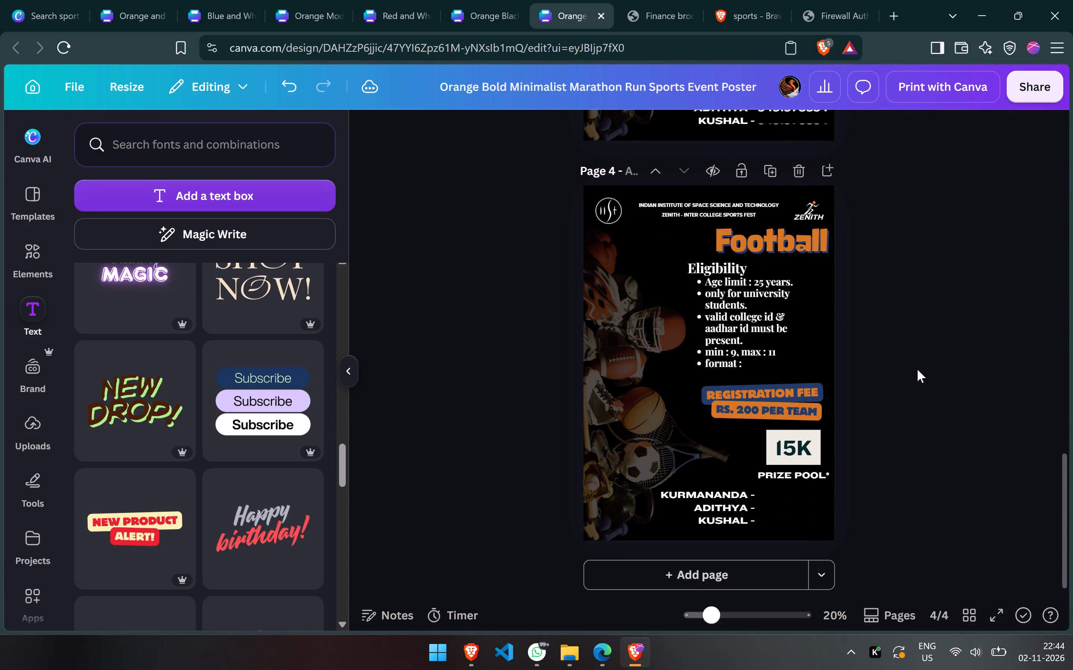
pyautogui.scroll(-1, 917, 369)
pyautogui.click(795, 314)
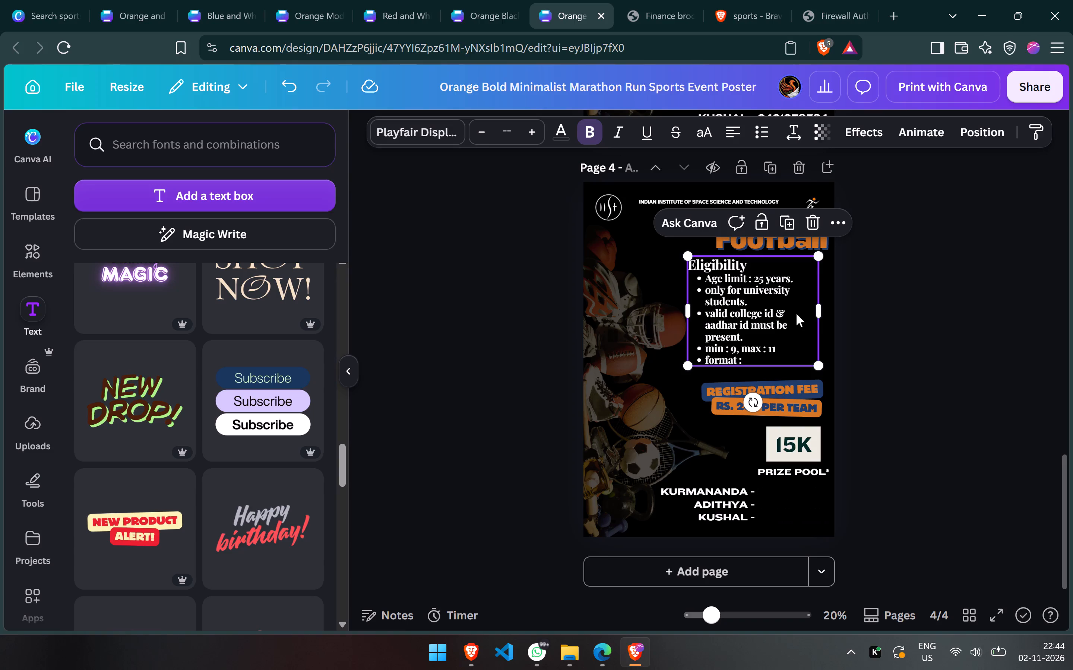
pyautogui.moveTo(823, 310); pyautogui.dragTo(841, 310)
pyautogui.click(886, 307)
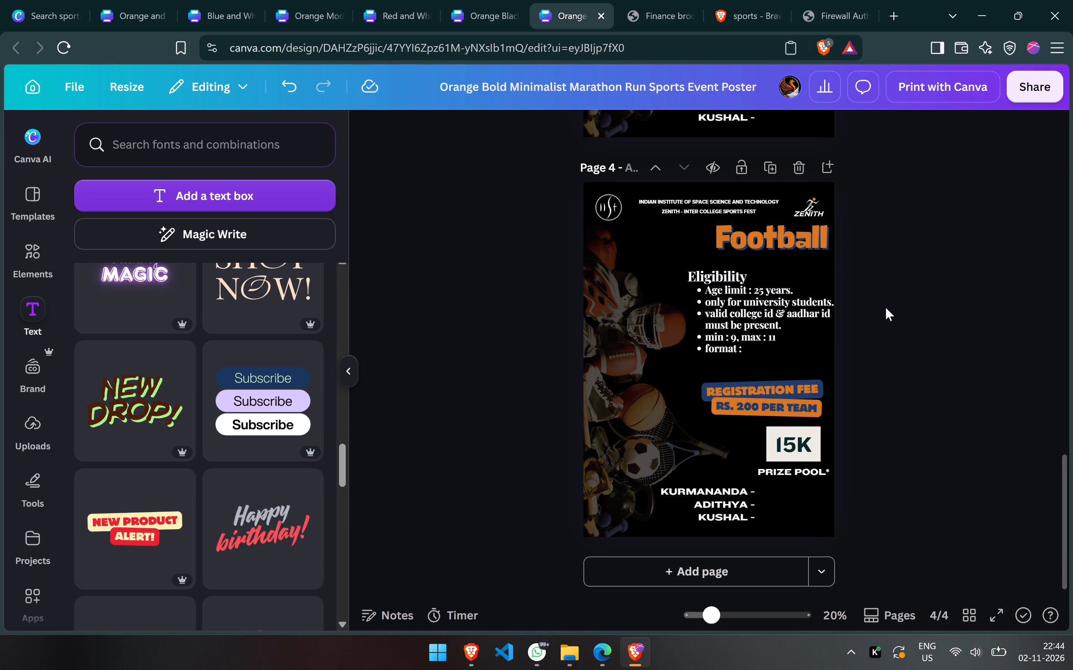
pyautogui.click(830, 306)
pyautogui.moveTo(838, 307); pyautogui.dragTo(832, 307)
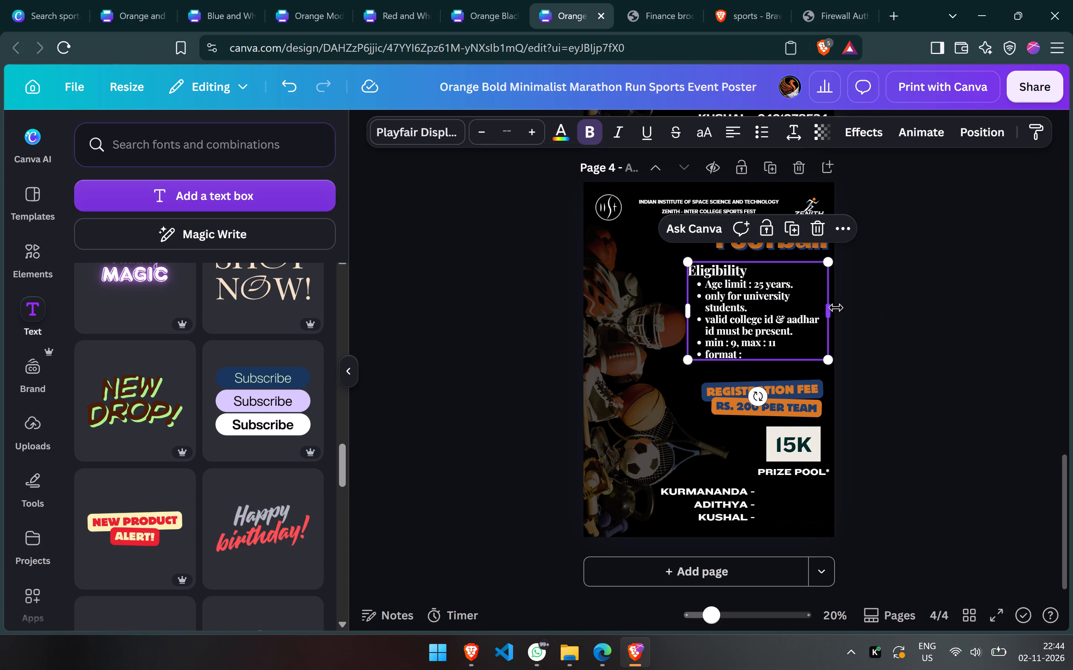
pyautogui.click(864, 307)
# Widen the Eligibility text box on page 3 slightly so its lines wrap like those on page 4.
pyautogui.scroll(3, 864, 307)
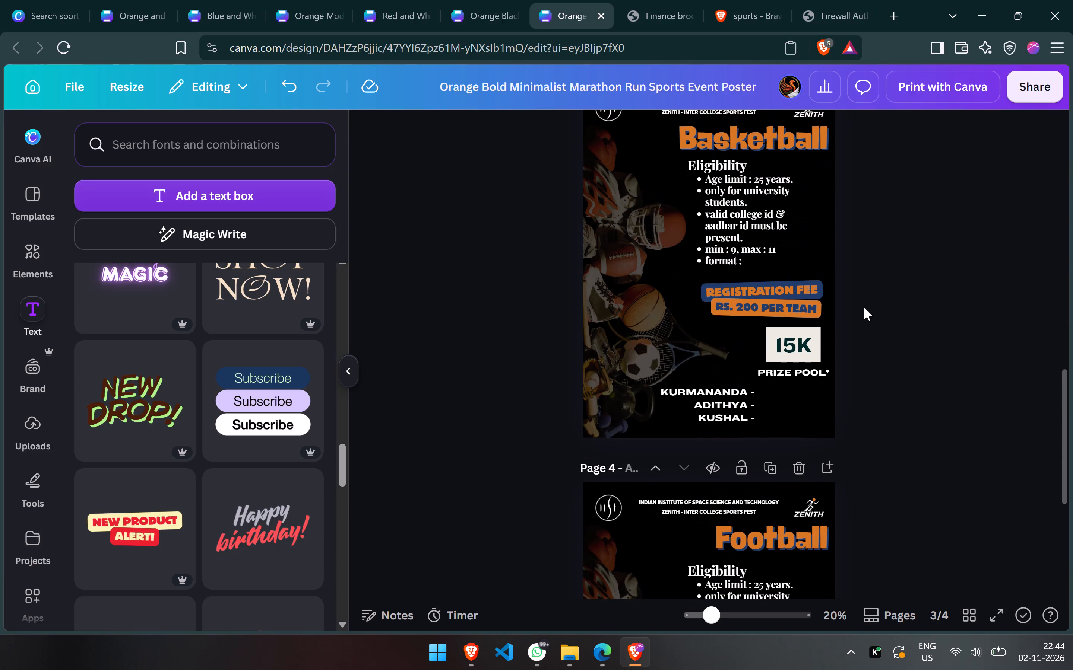
pyautogui.click(807, 242)
pyautogui.click(817, 217)
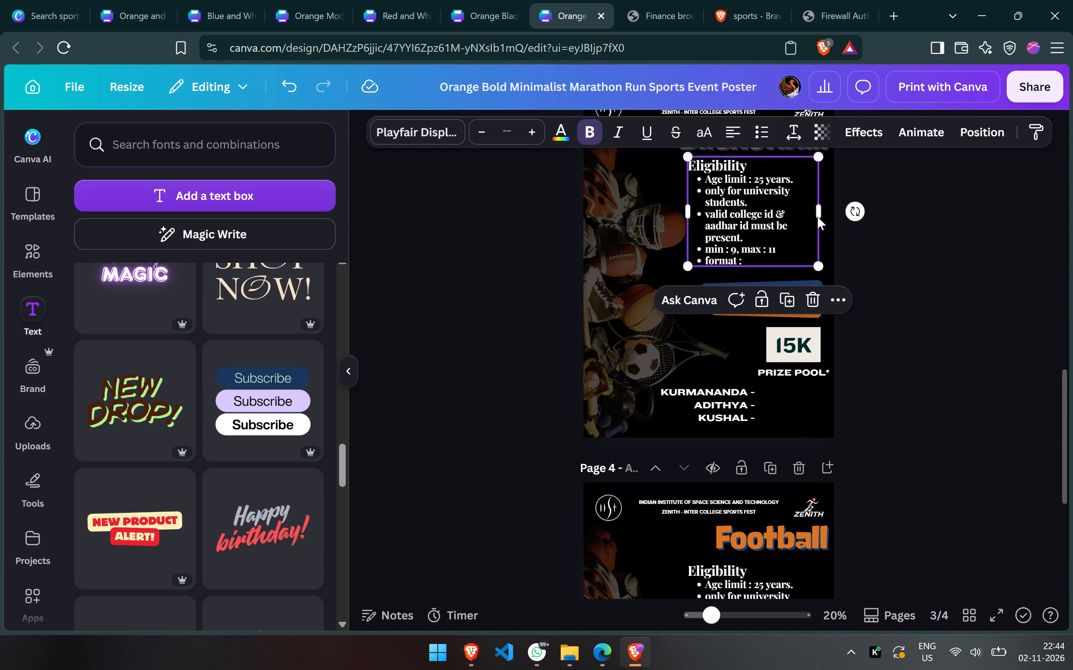
pyautogui.moveTo(820, 216); pyautogui.dragTo(824, 216)
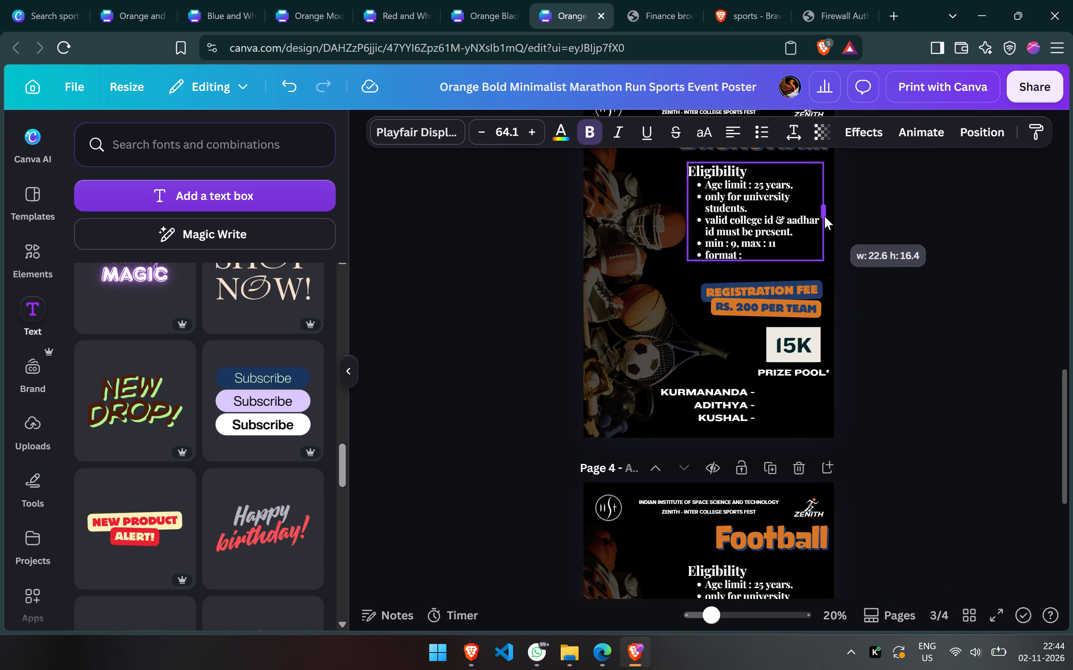
pyautogui.moveTo(824, 216); pyautogui.dragTo(827, 216)
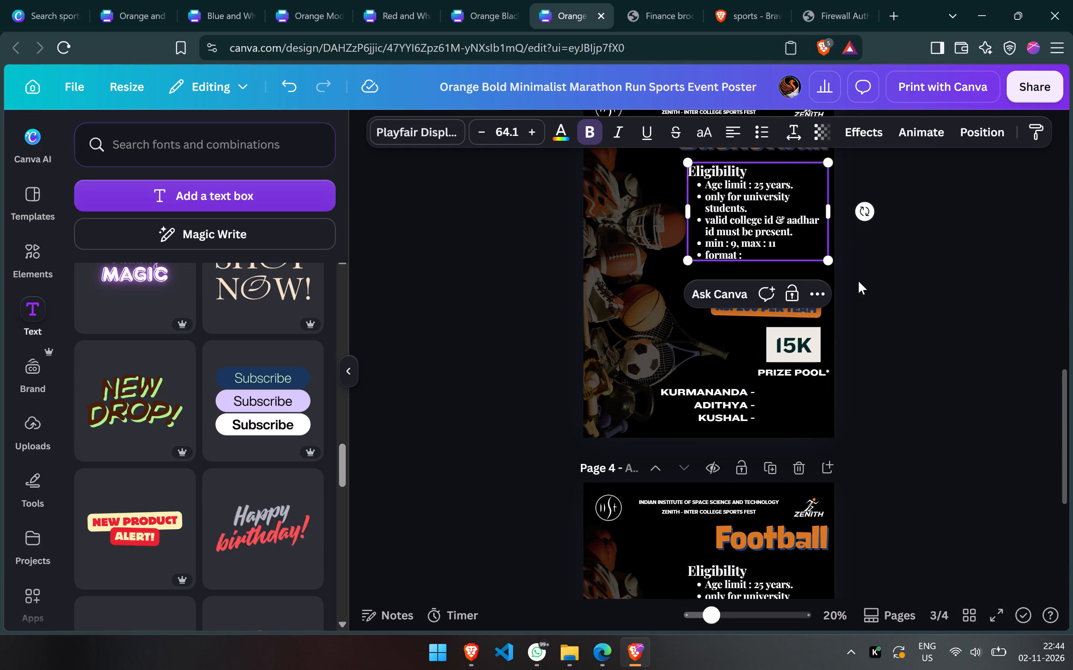
pyautogui.click(867, 343)
pyautogui.scroll(-2, 867, 343)
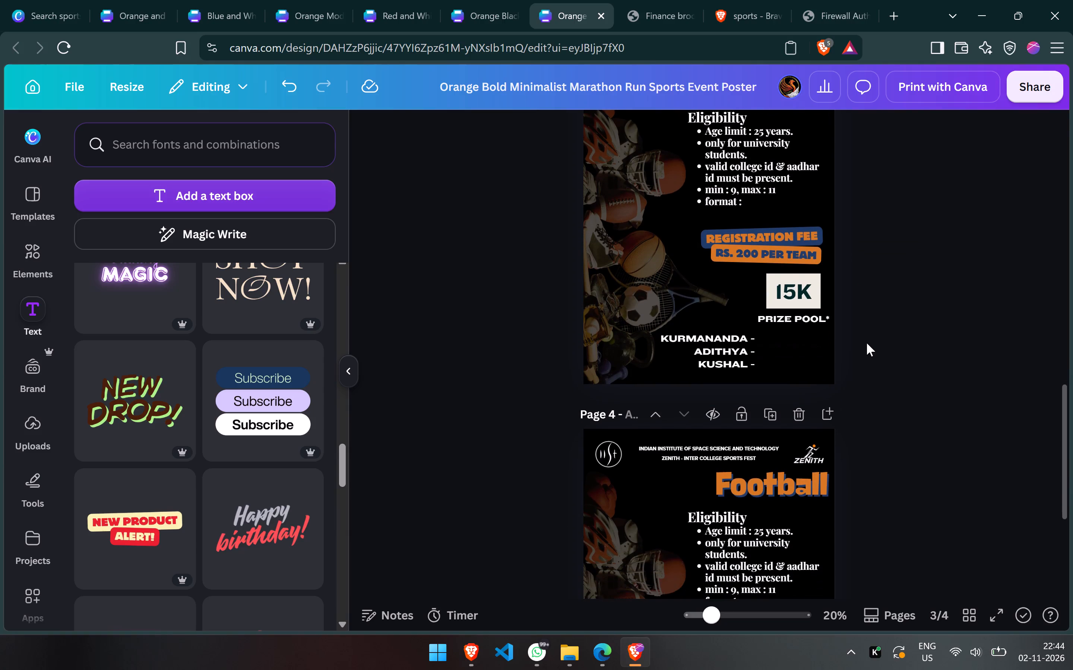
# Justify the Basketball title on page 3 and move it right so its left edge lines up with the Eligibility text.
pyautogui.scroll(-1, 867, 343)
pyautogui.hscroll(1, 867, 343)
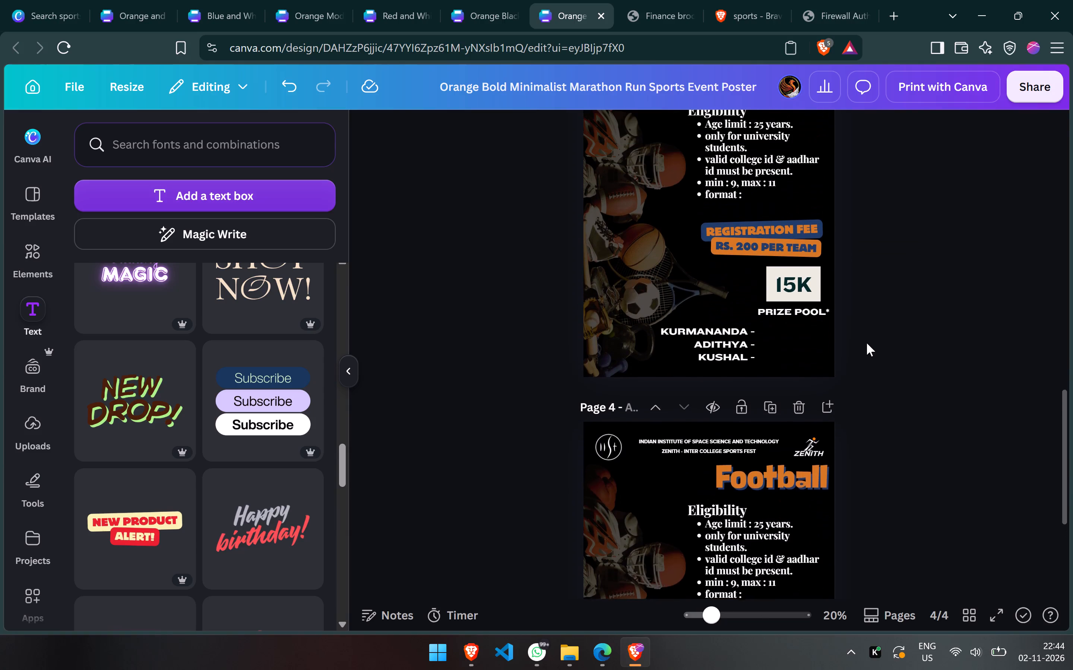
pyautogui.hscroll(1, 867, 343)
pyautogui.scroll(-2, 867, 343)
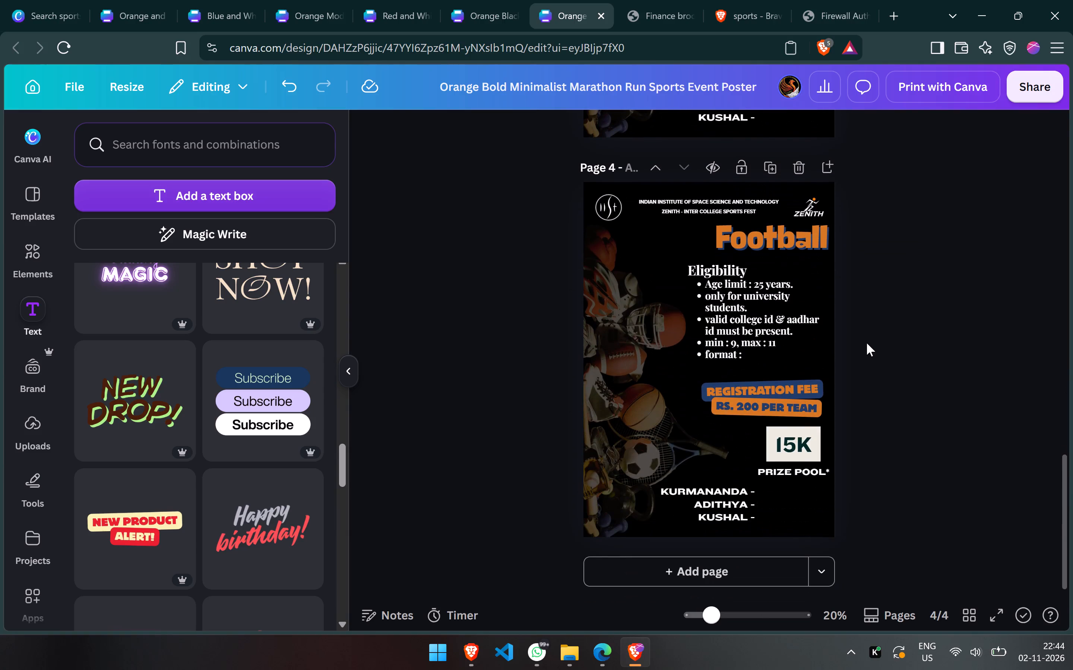
pyautogui.scroll(2, 867, 343)
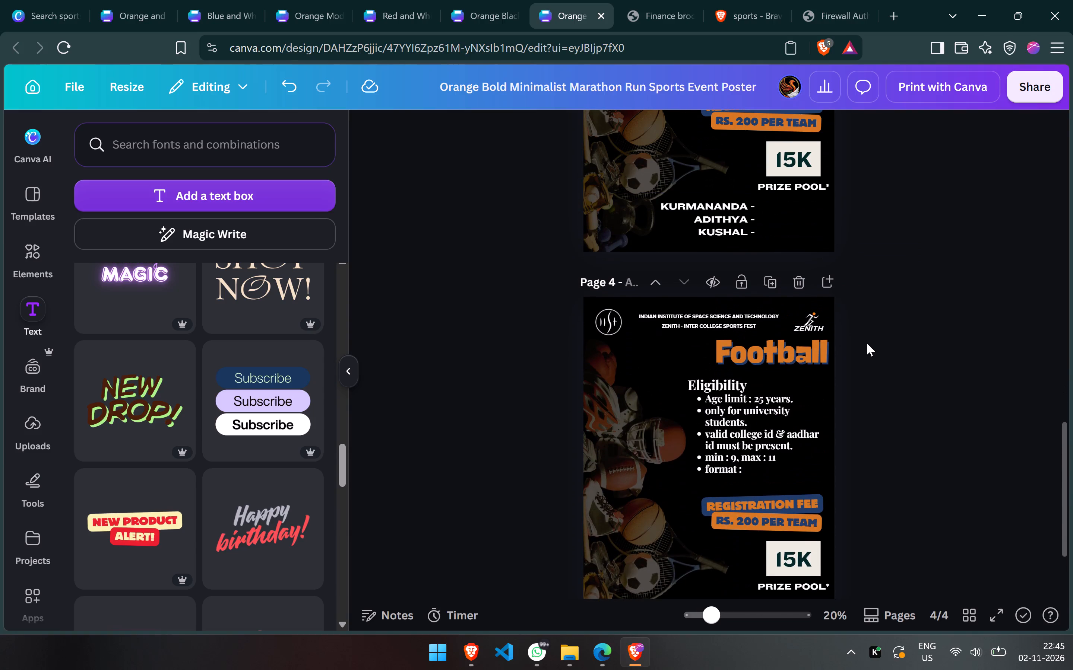
pyautogui.click(943, 322)
pyautogui.scroll(2, 943, 322)
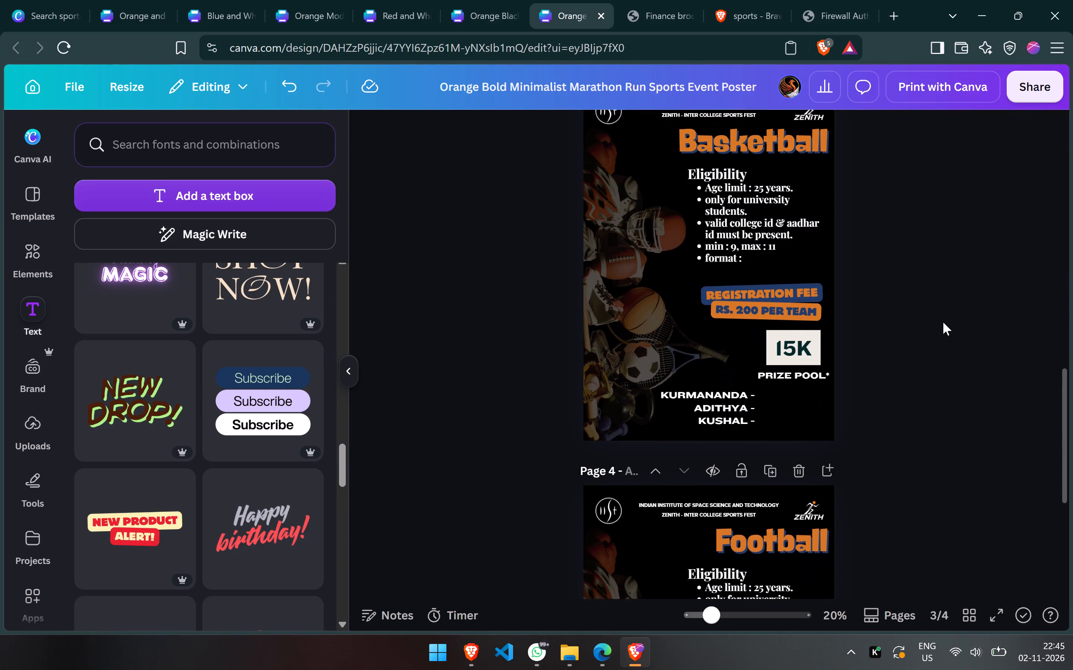
pyautogui.click(790, 155)
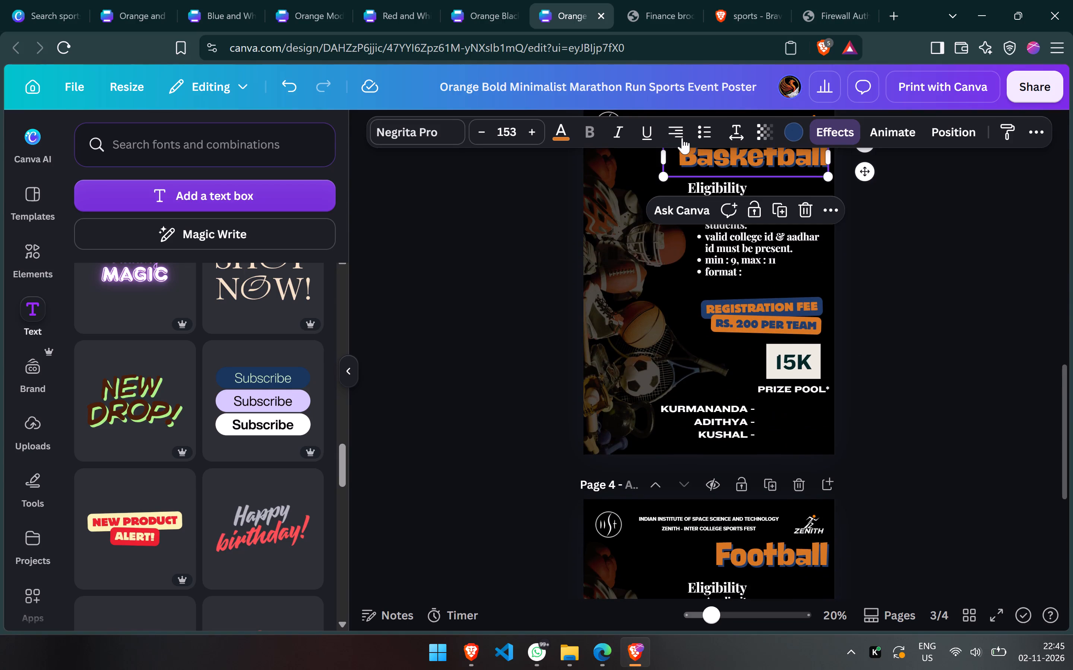
pyautogui.click(681, 135)
pyautogui.moveTo(682, 160); pyautogui.dragTo(704, 160)
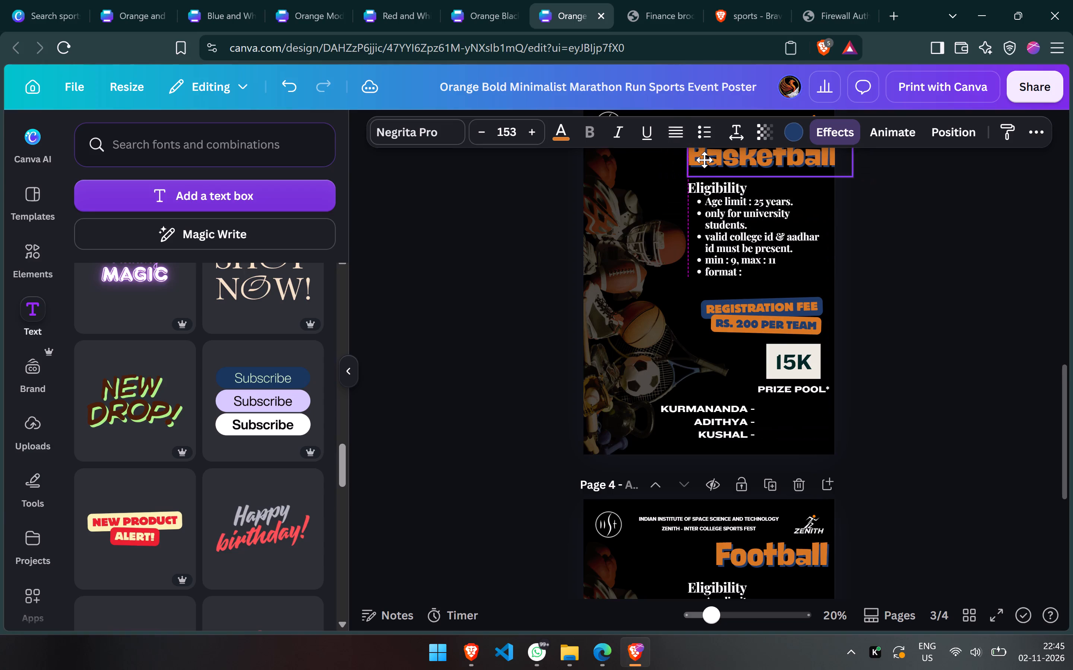
pyautogui.moveTo(704, 160); pyautogui.dragTo(704, 159)
pyautogui.click(1010, 329)
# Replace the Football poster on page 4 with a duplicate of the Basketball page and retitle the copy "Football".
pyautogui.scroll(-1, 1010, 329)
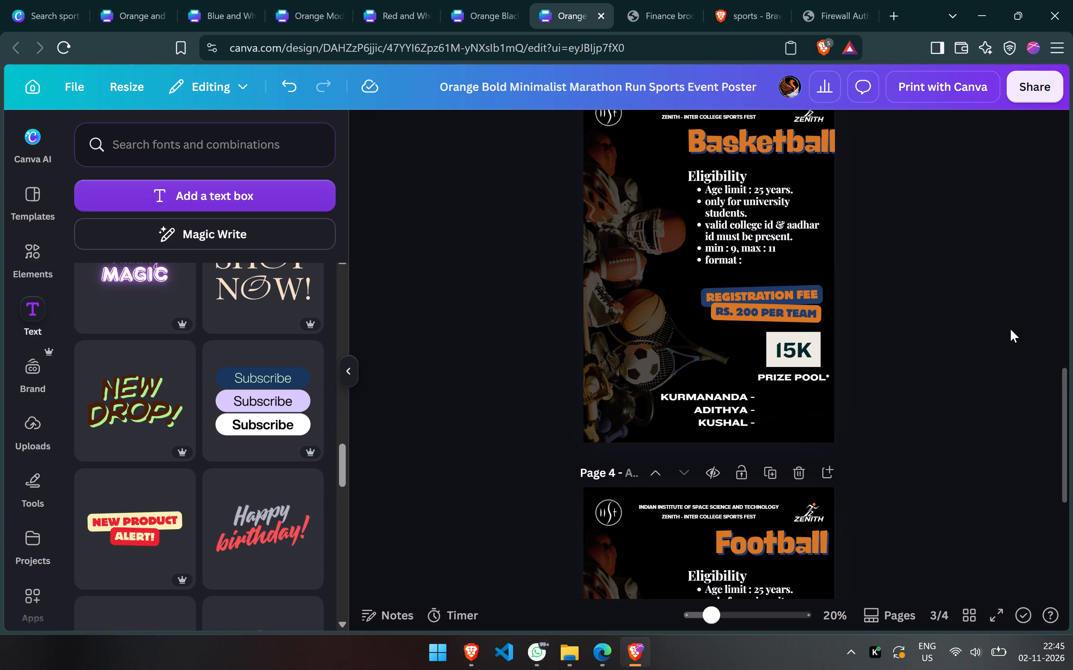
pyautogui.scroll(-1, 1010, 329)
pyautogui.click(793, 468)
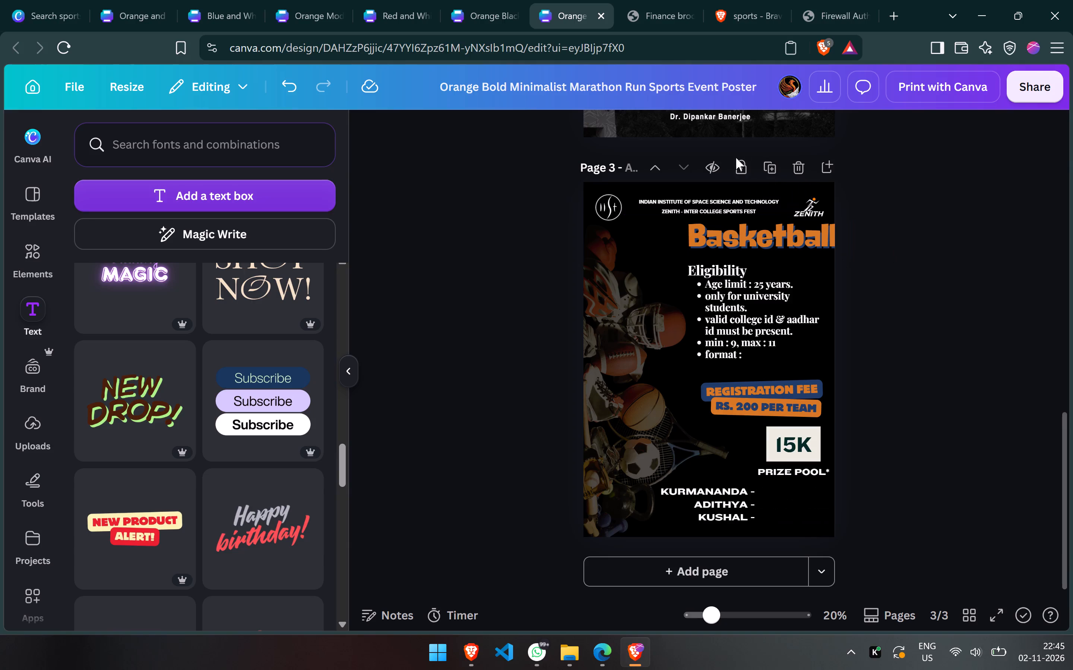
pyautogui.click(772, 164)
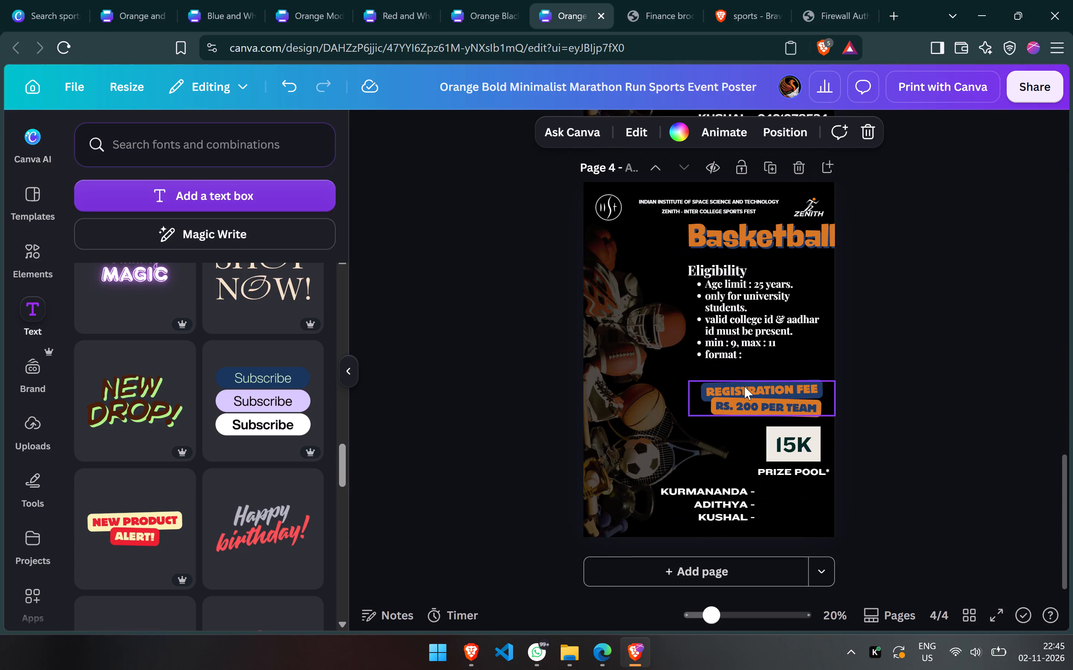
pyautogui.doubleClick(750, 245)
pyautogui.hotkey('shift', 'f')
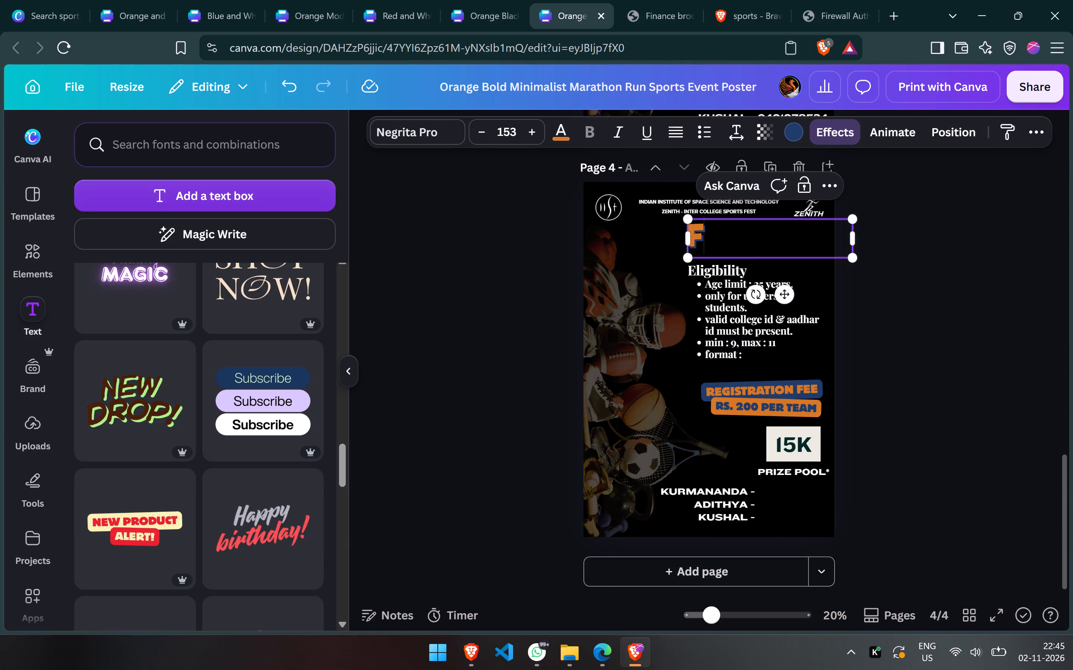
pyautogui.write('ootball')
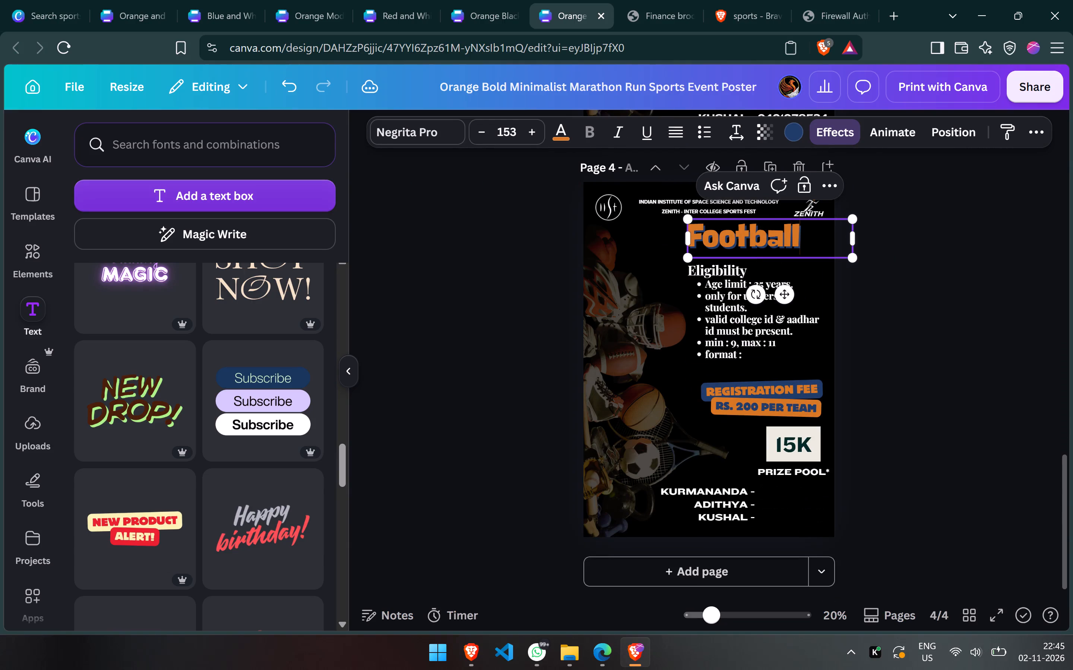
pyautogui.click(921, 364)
# Scale the Basketball title on page 3 down to size 144 so it fits inside the poster, keeping it left-aligned with Eligibility.
pyautogui.scroll(3, 921, 364)
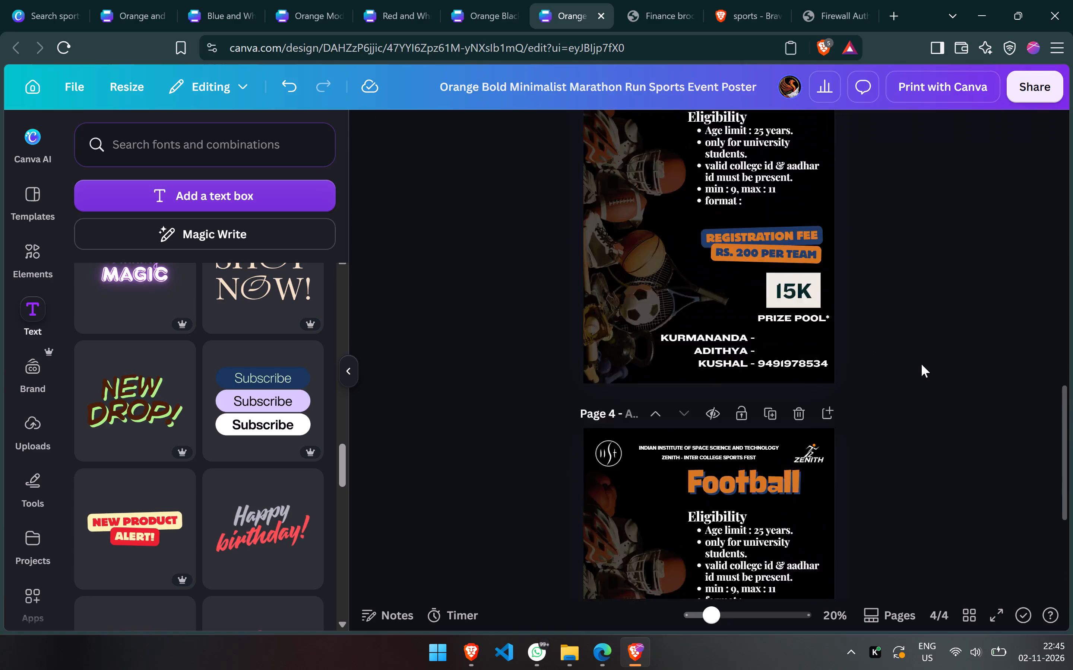
pyautogui.scroll(2, 921, 364)
pyautogui.click(814, 209)
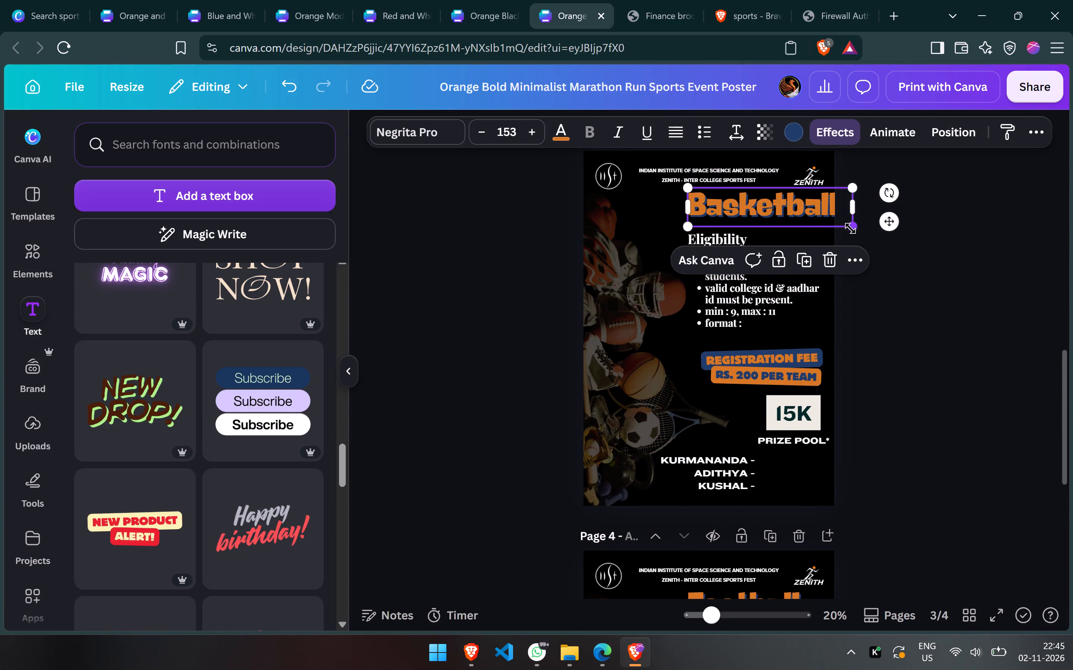
pyautogui.moveTo(850, 228); pyautogui.dragTo(840, 226)
pyautogui.moveTo(803, 212); pyautogui.dragTo(803, 216)
pyautogui.click(931, 266)
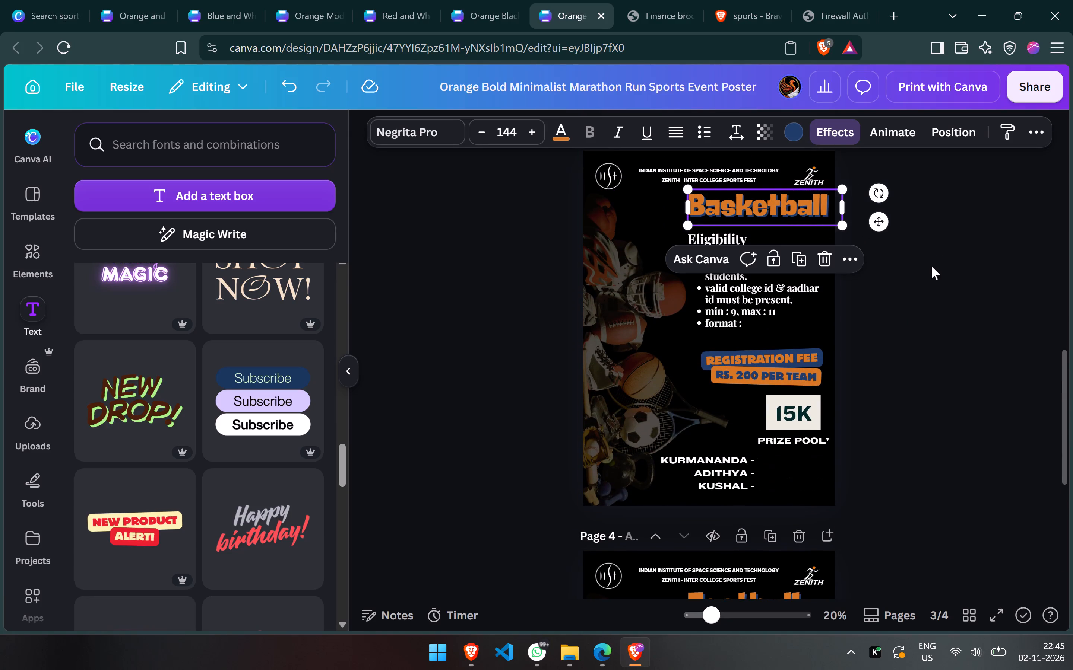
# Replace page 4 with a fresh duplicate of the Basketball page and change the copy's title to "Football".
pyautogui.click(794, 534)
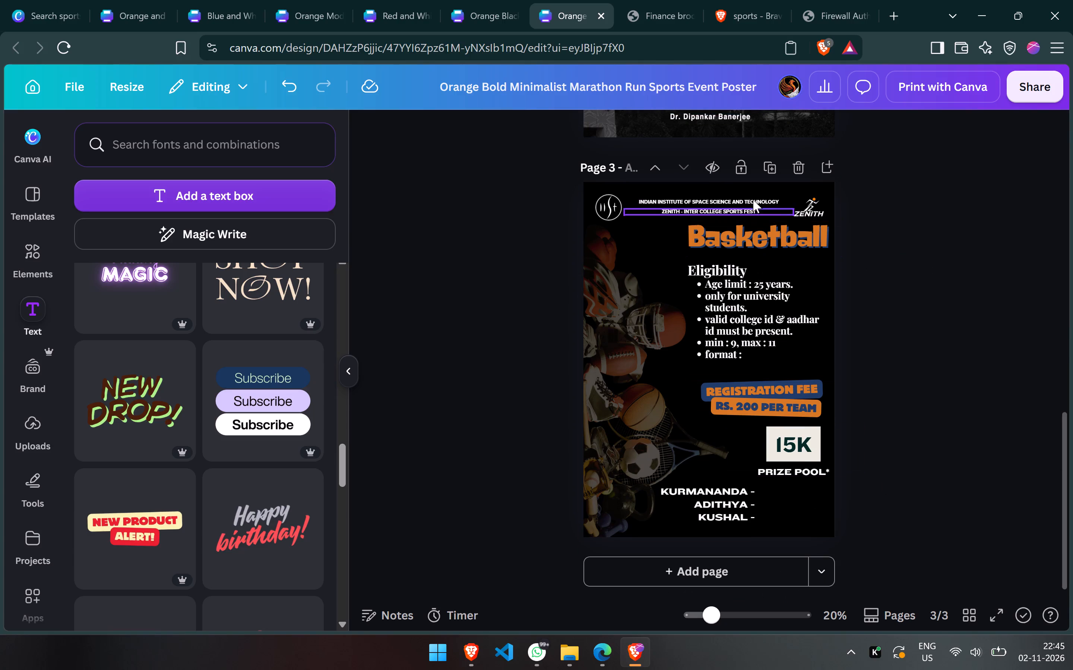
pyautogui.click(775, 161)
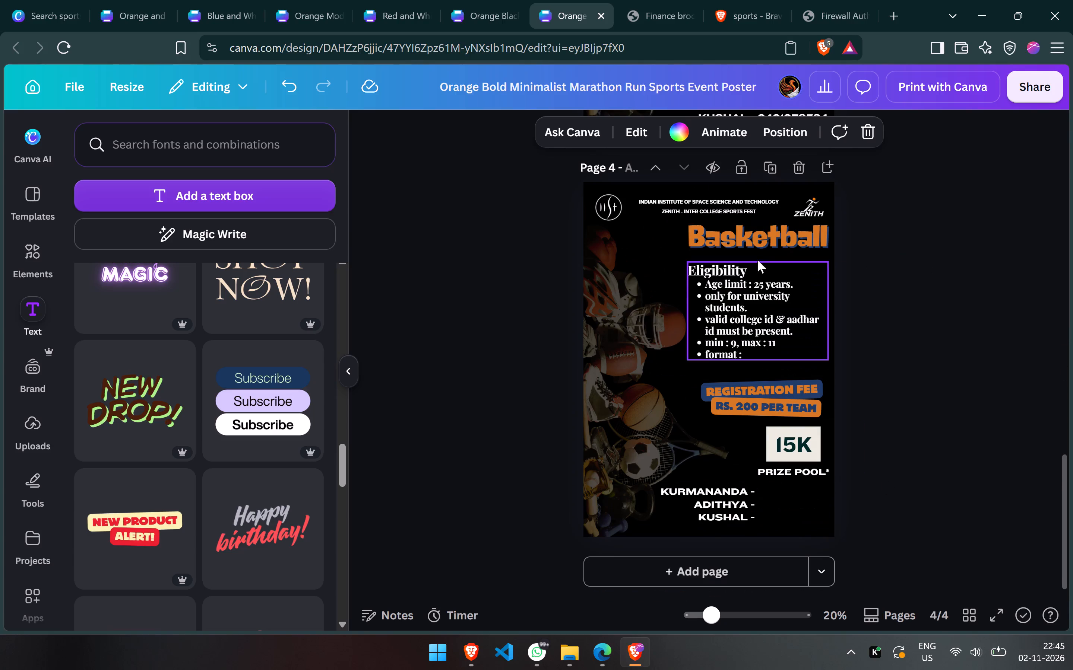
pyautogui.doubleClick(750, 226)
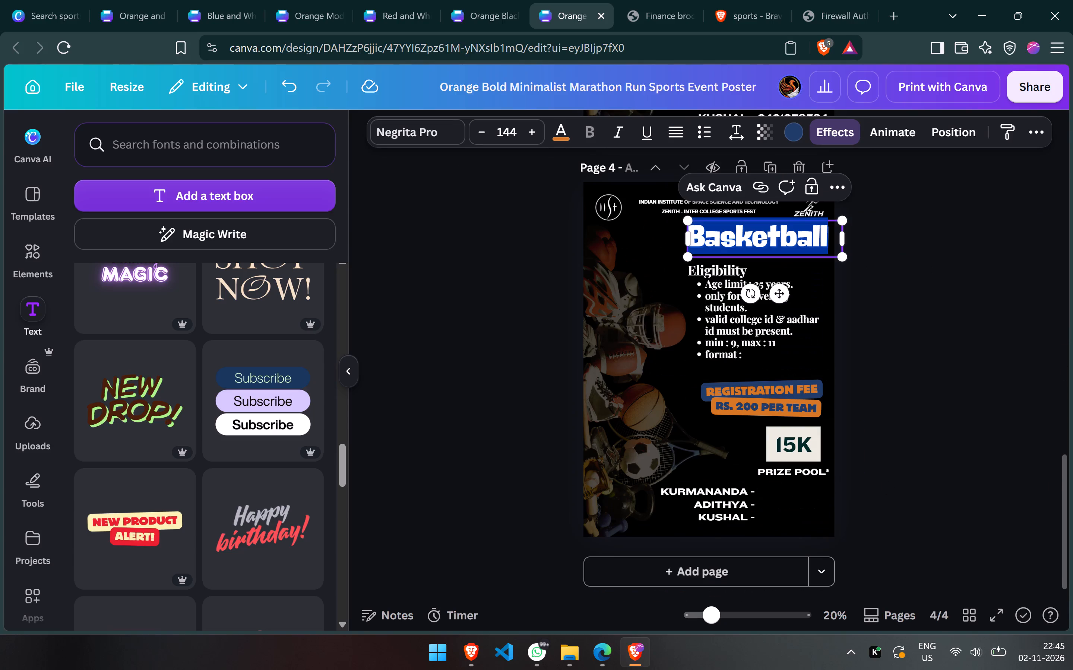
pyautogui.write('Football')
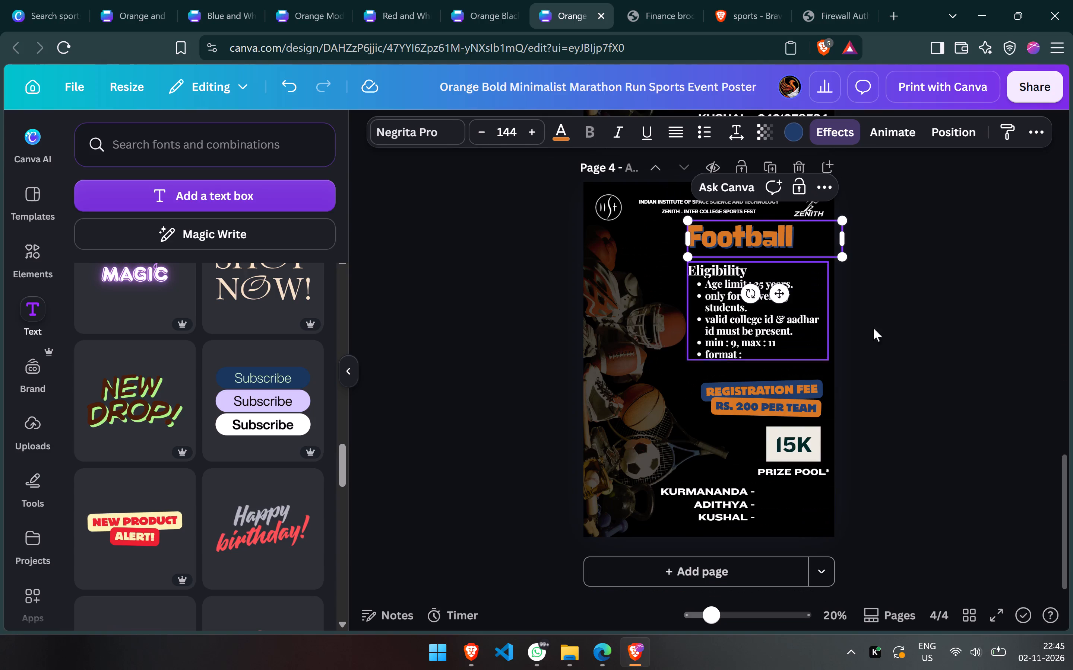
pyautogui.click(945, 357)
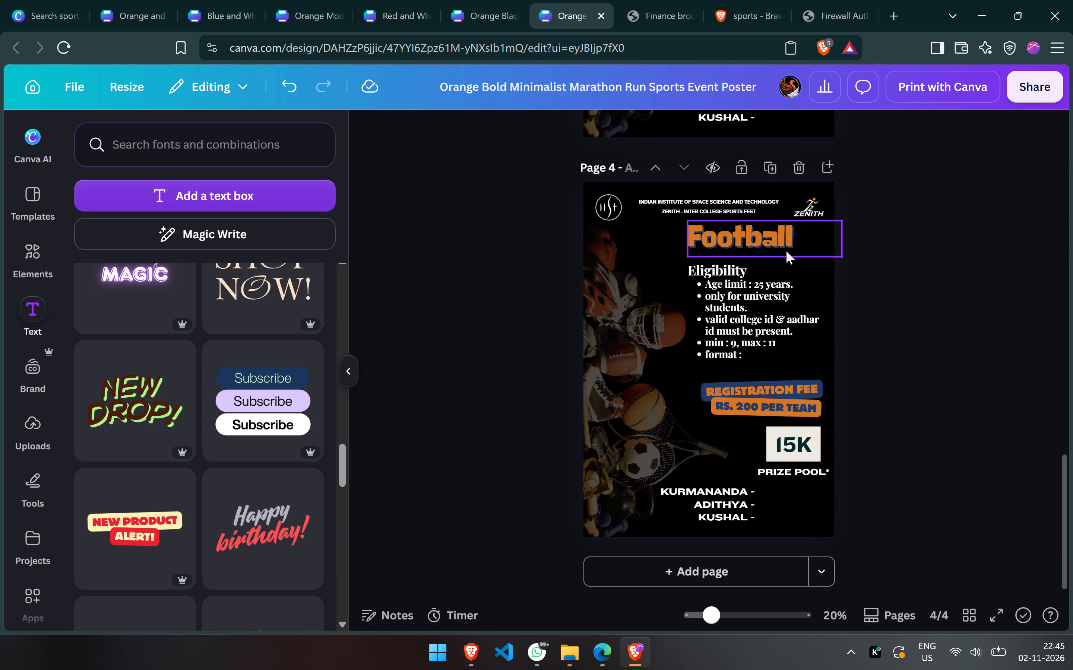
# Compare the title placement and layout of the Basketball poster on page 3 with the Football poster on page 4.
pyautogui.scroll(3, 786, 251)
pyautogui.scroll(-1, 786, 251)
pyautogui.click(950, 449)
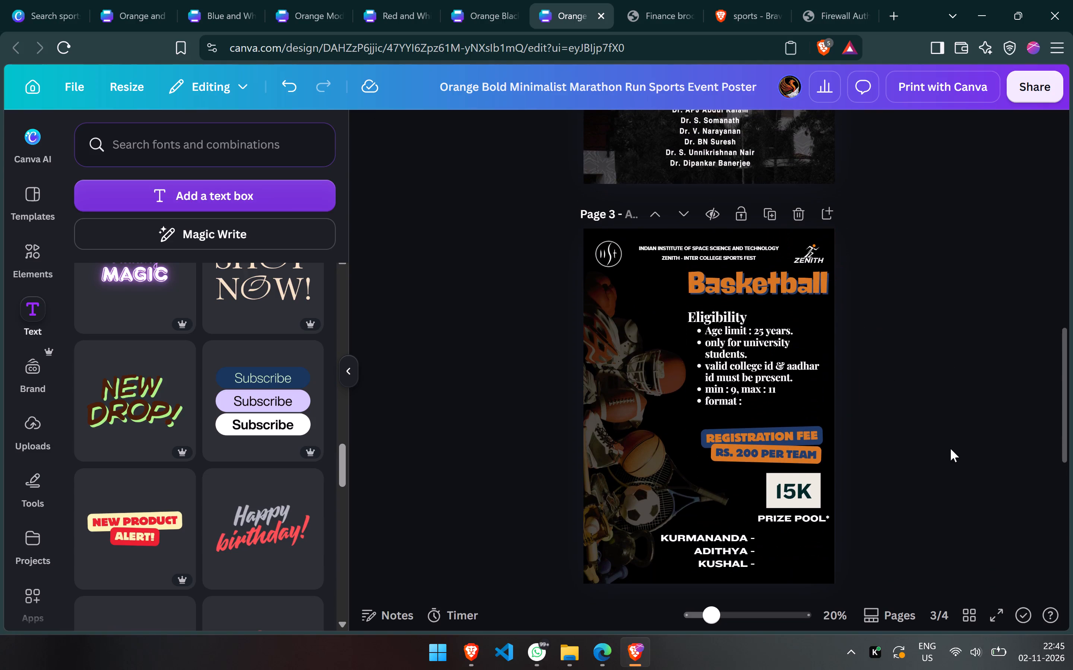
pyautogui.scroll(-4, 950, 449)
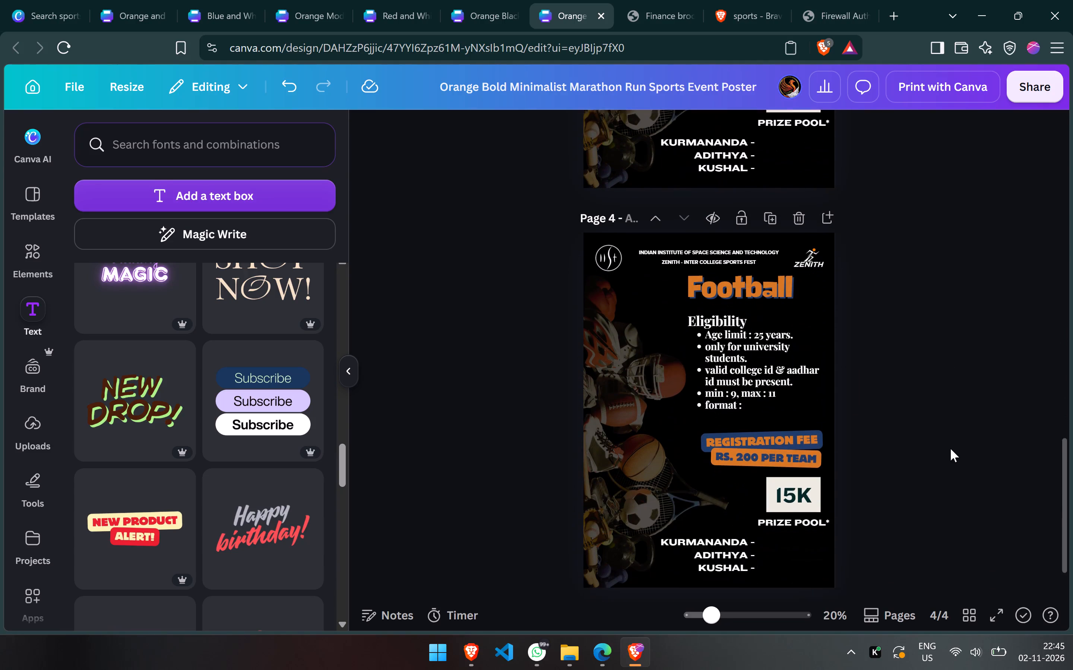
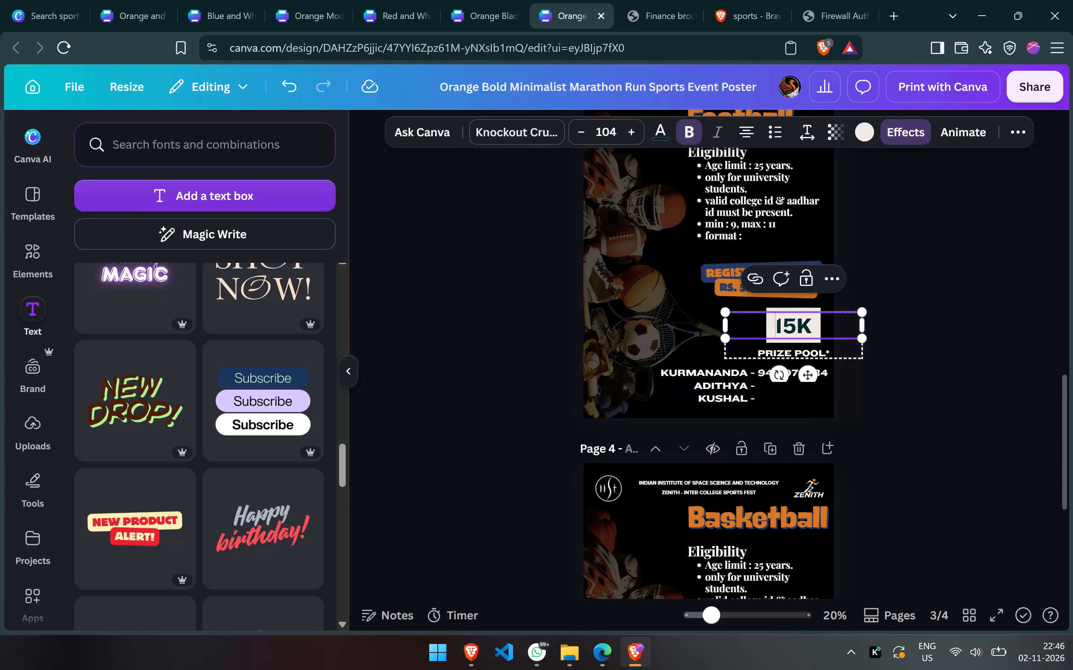
# Change the prize pool amount on the Football poster on page 3 to 75K.
pyautogui.press('Delete')
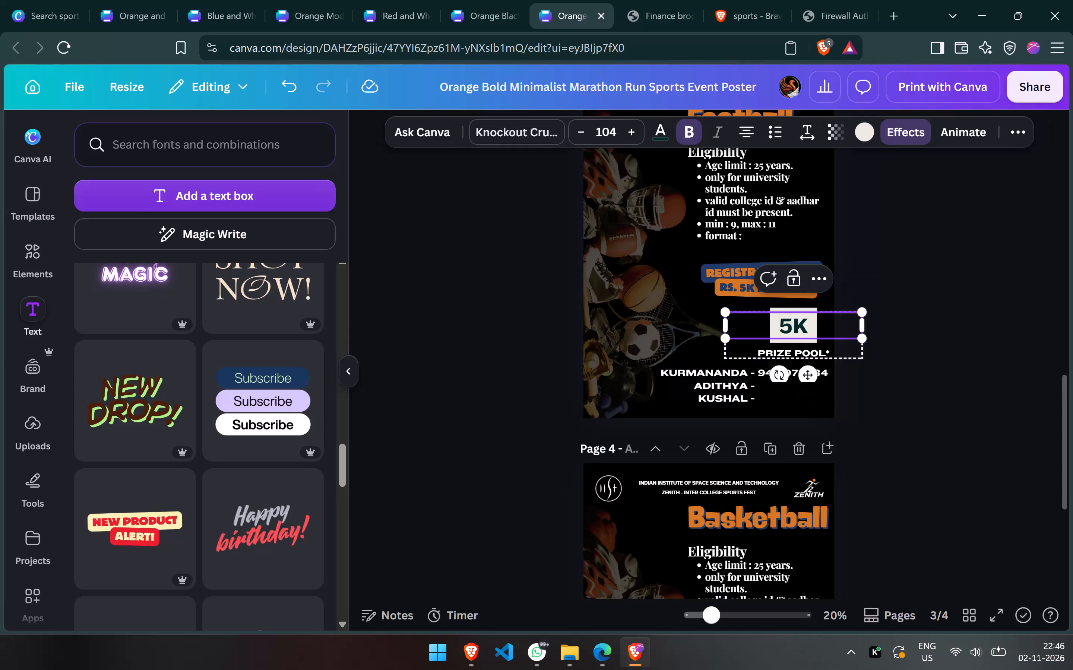
pyautogui.press('7')
pyautogui.click(915, 374)
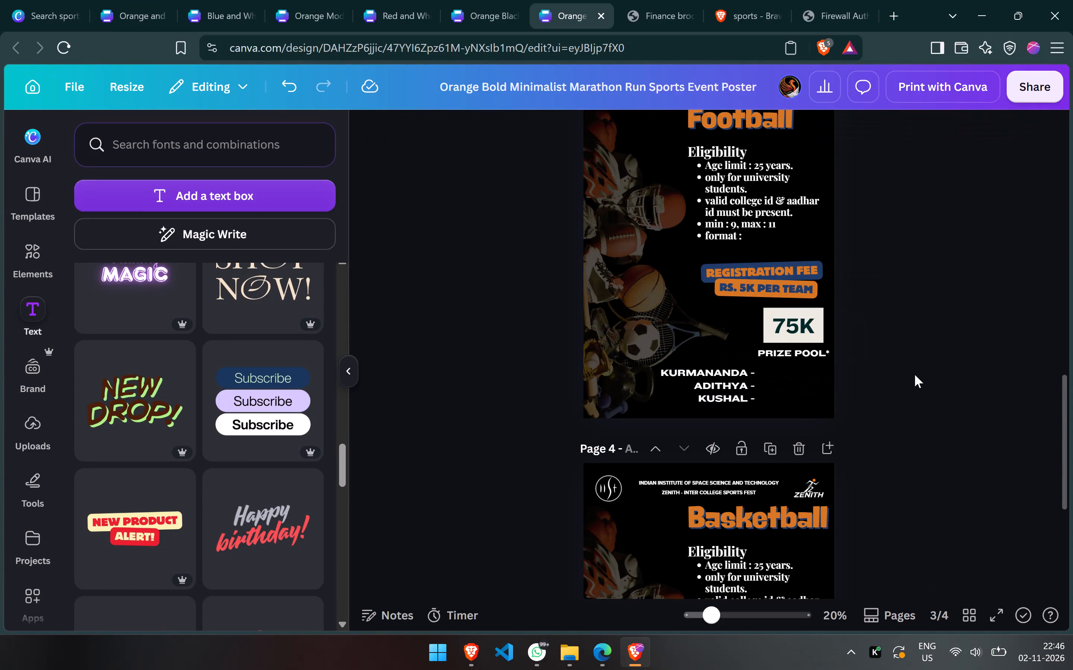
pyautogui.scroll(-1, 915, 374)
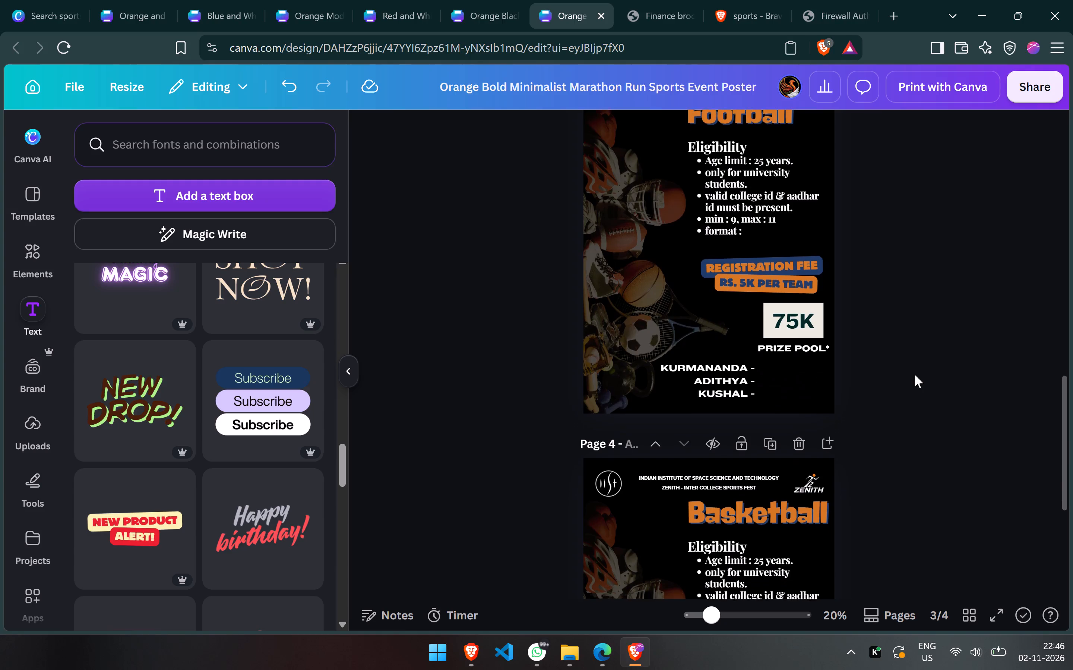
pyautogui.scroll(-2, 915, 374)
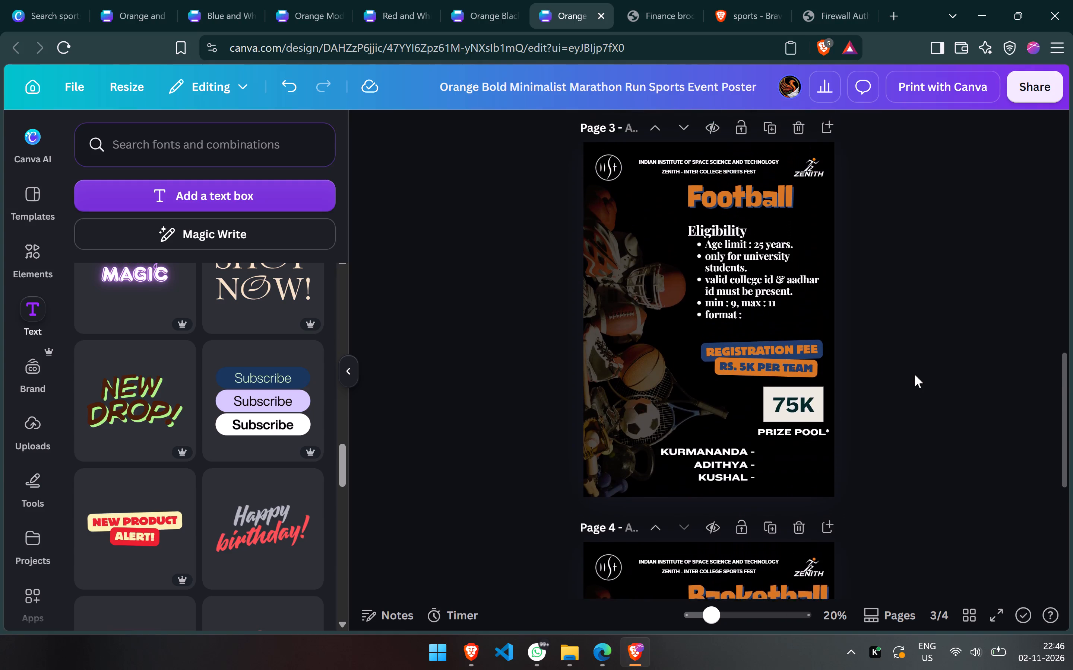
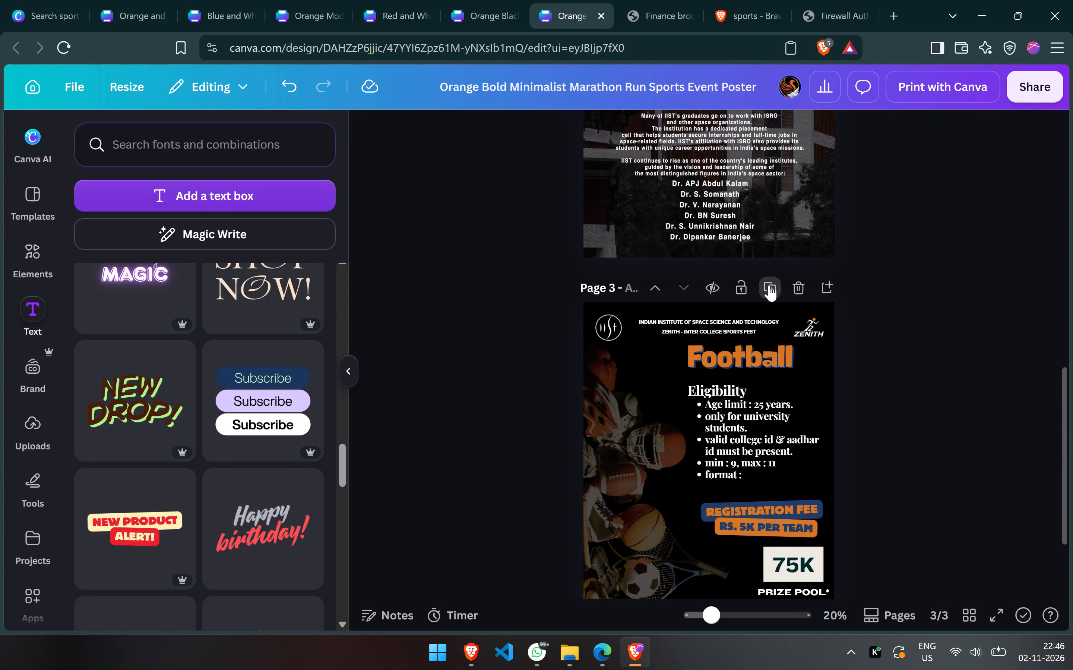
# Replace the Football title on the duplicated poster on page 4 with the text "Basket".
pyautogui.doubleClick(739, 364)
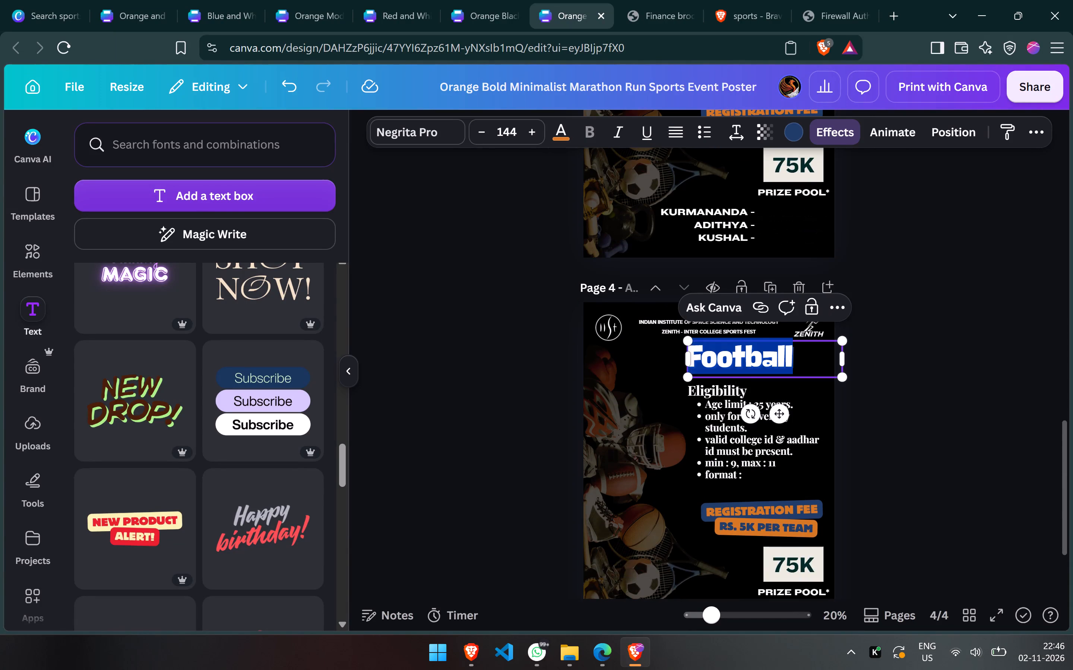
pyautogui.write('Basket')
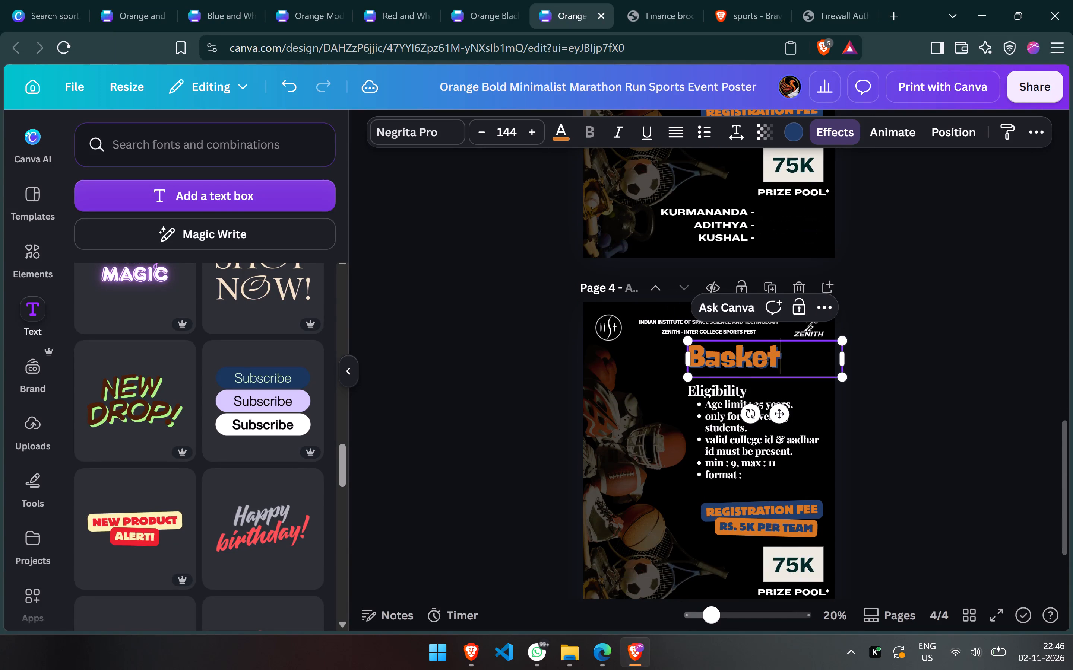
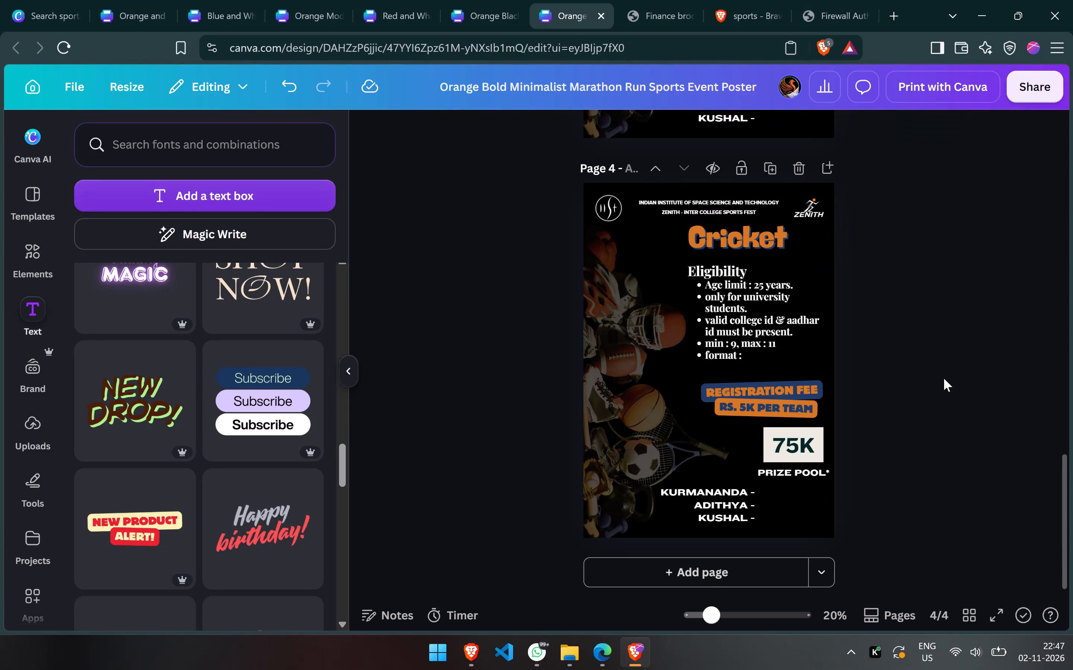
# Duplicate the Cricket poster on page 4 and replace the copy's title with "Basketball".
pyautogui.click(778, 169)
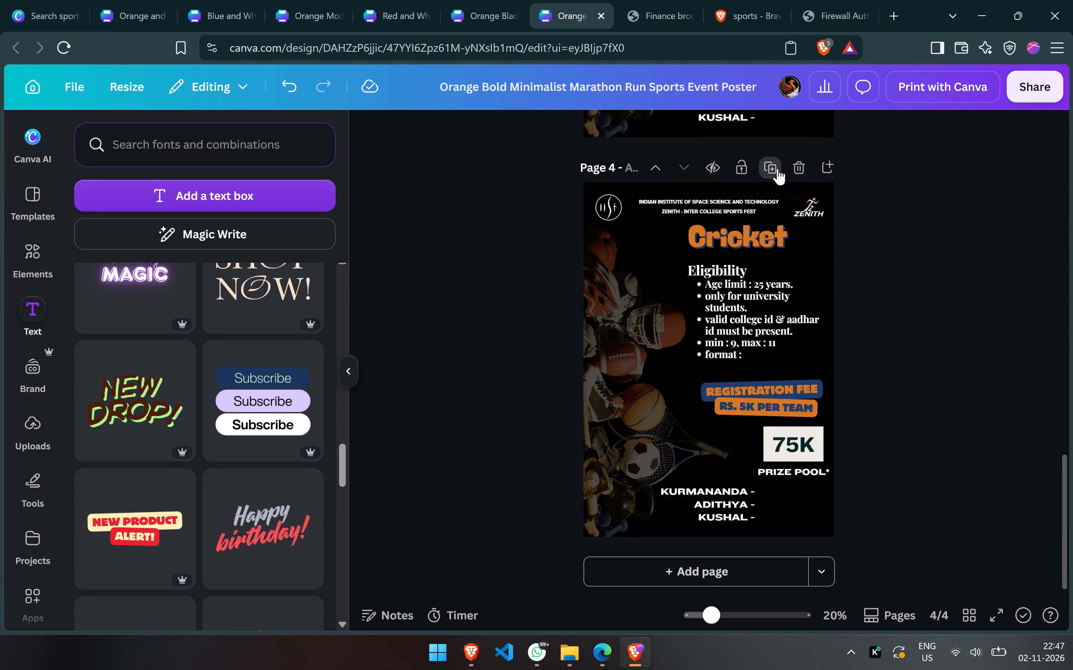
pyautogui.doubleClick(751, 231)
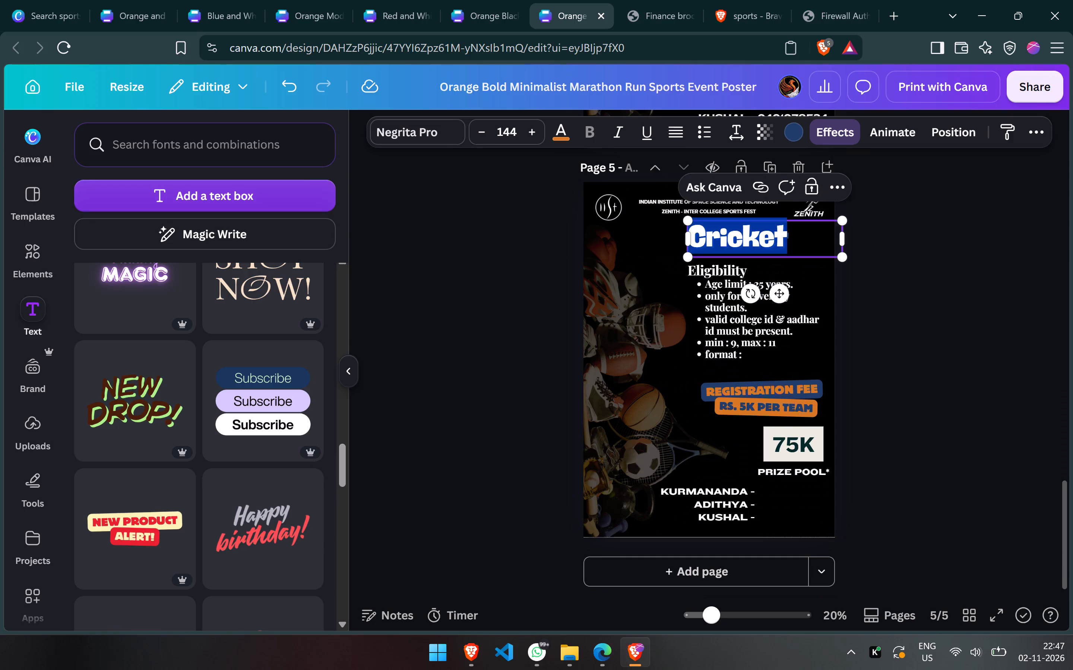
pyautogui.write('Basketball')
pyautogui.click(899, 312)
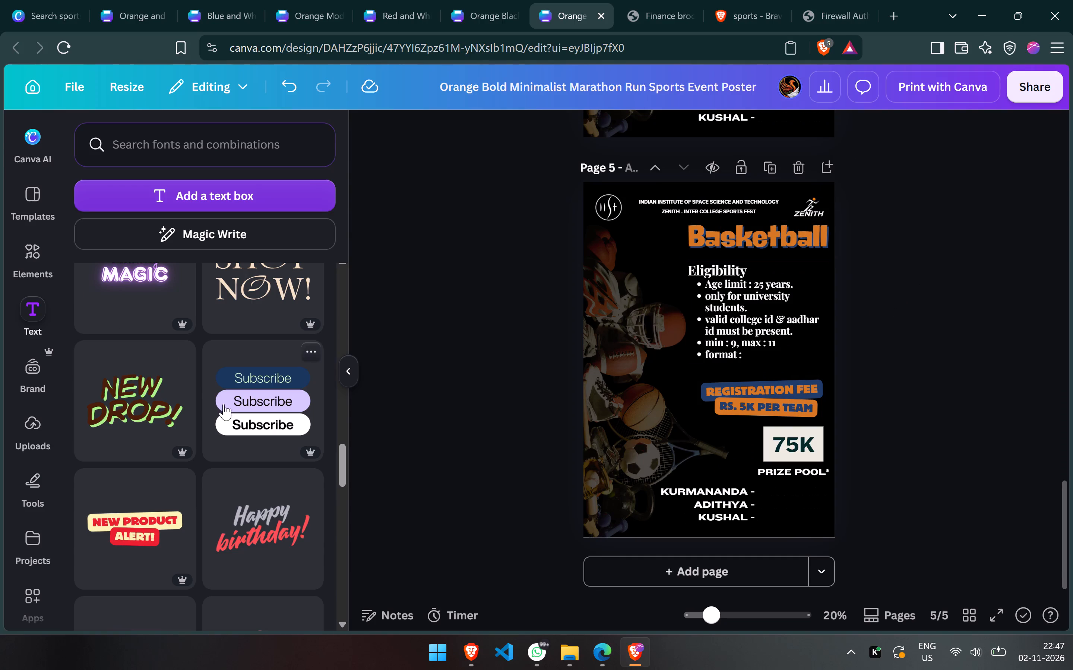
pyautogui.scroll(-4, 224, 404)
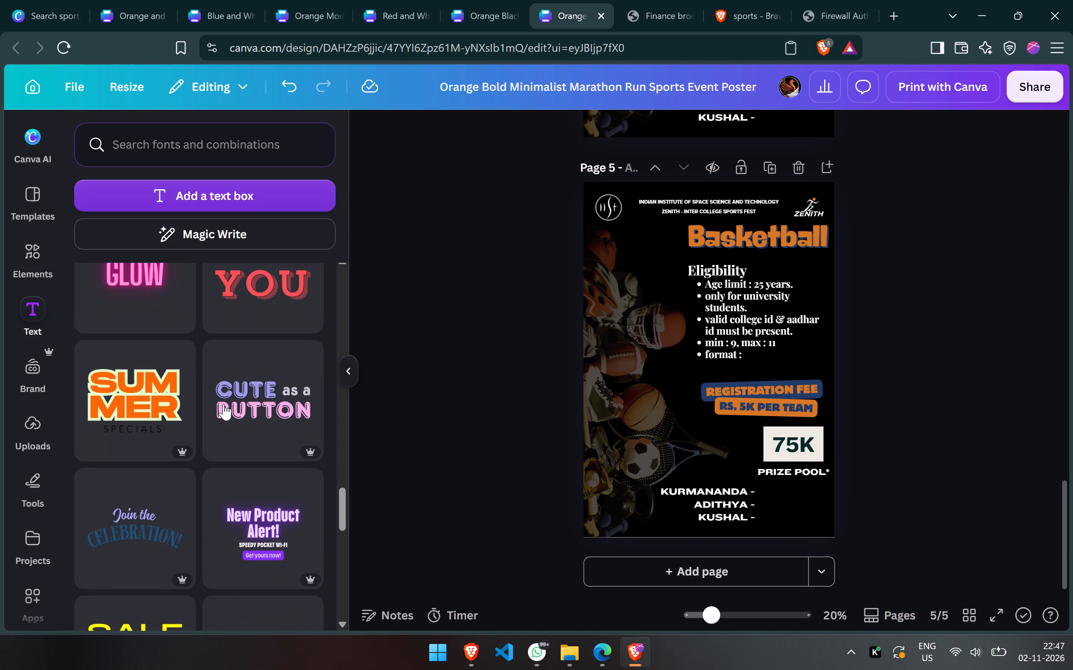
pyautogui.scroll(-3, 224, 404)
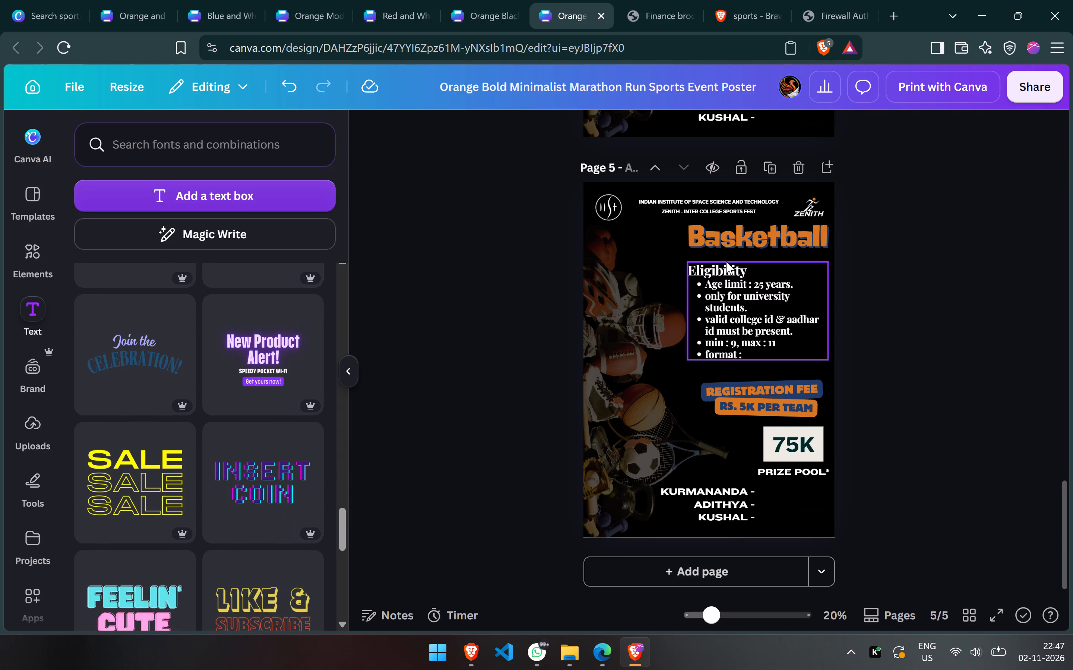
# Duplicate the Basketball title, shrink the copy to about size 80.7 and place it just beneath the original title's right end.
pyautogui.click(764, 236)
pyautogui.hotkey('ctrl', 'c')
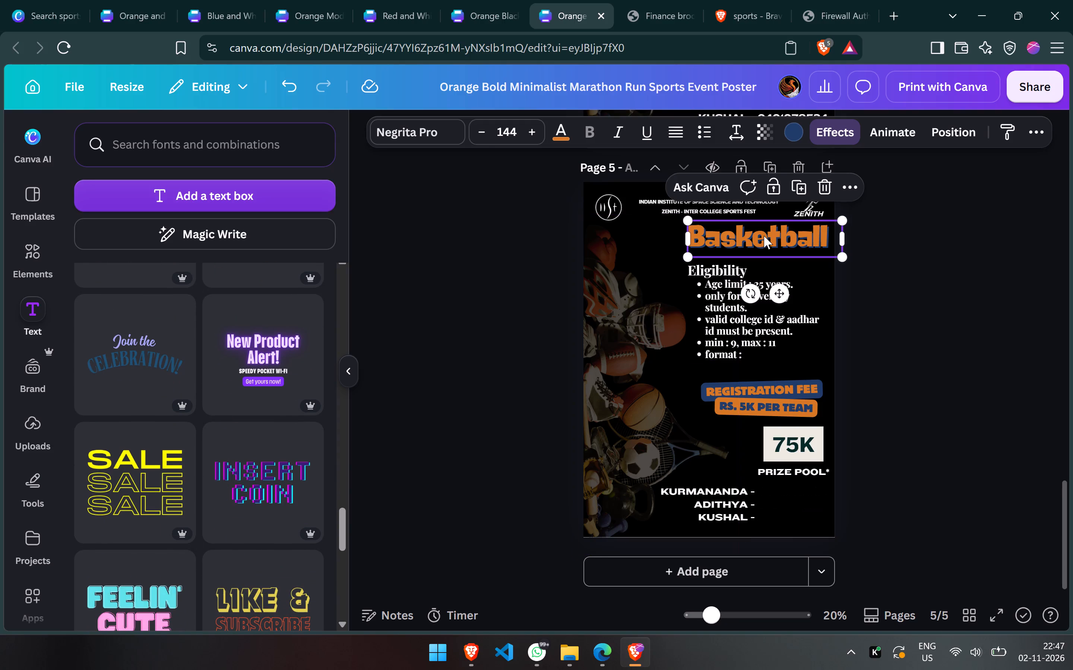
pyautogui.hotkey('ctrl', 'v')
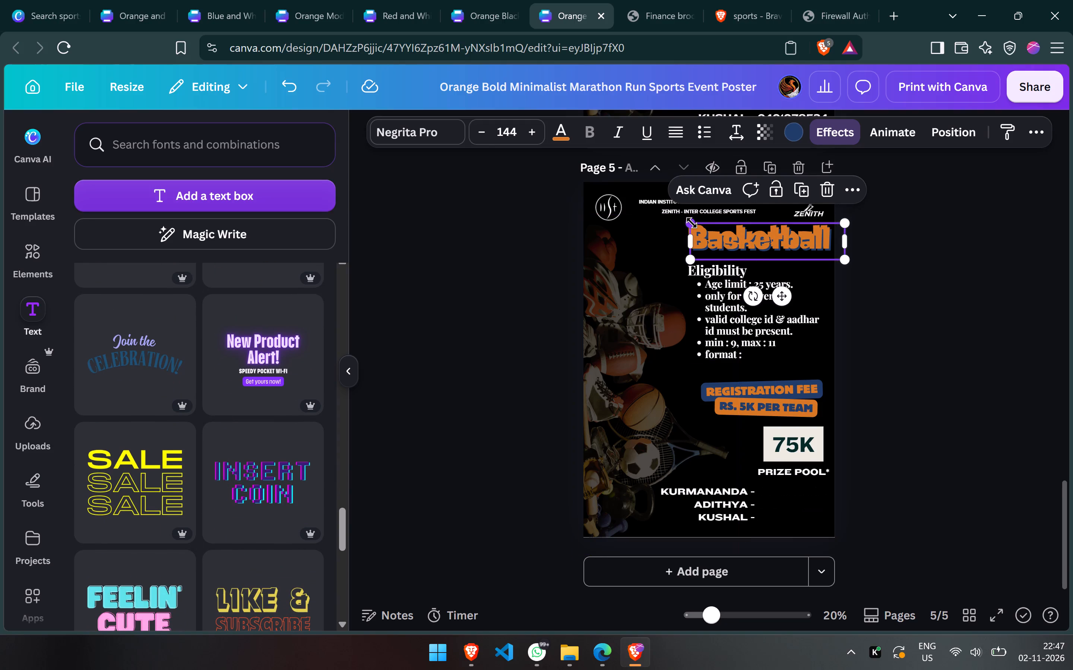
pyautogui.moveTo(691, 223); pyautogui.dragTo(759, 246)
pyautogui.moveTo(789, 251); pyautogui.dragTo(789, 259)
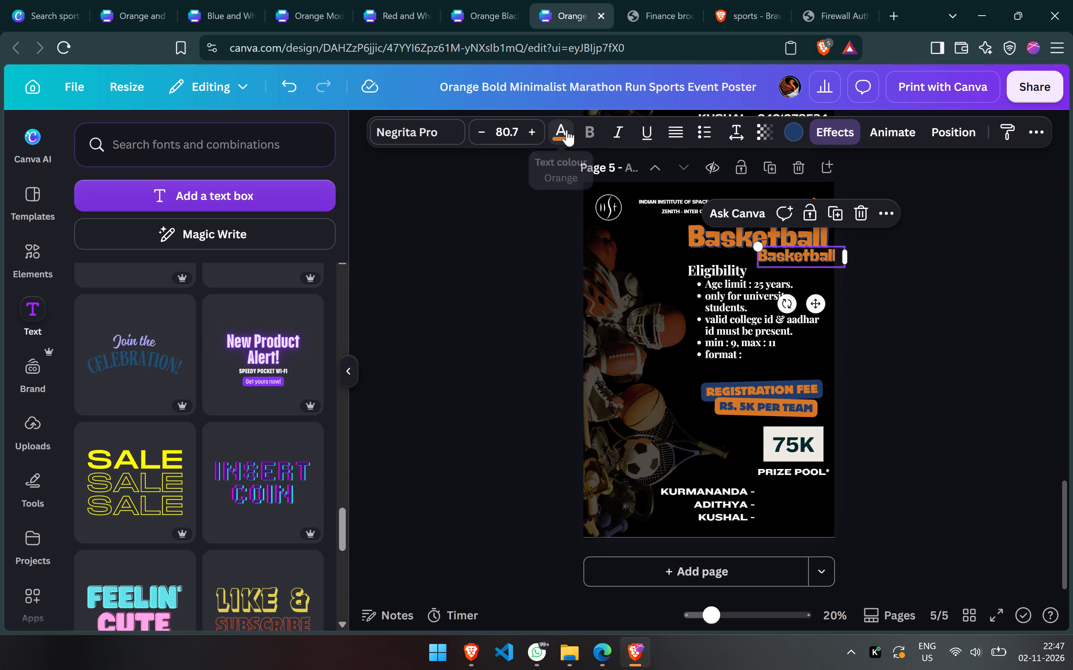
# Set the small Basketball text's colour to light yellow #eaeadf.
pyautogui.click(567, 130)
pyautogui.click(91, 291)
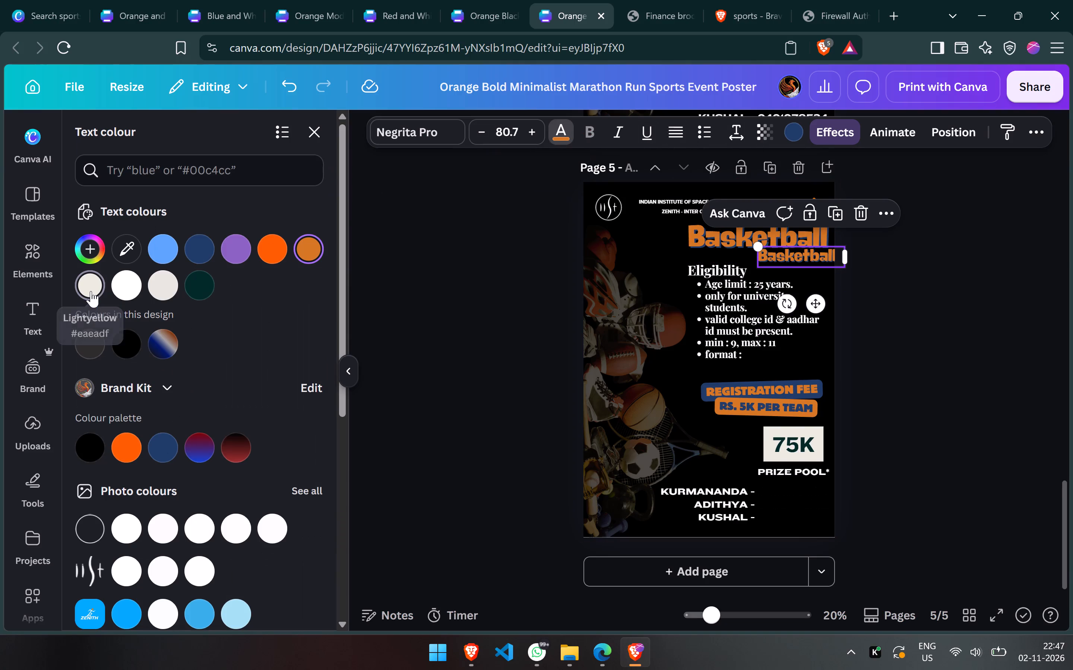
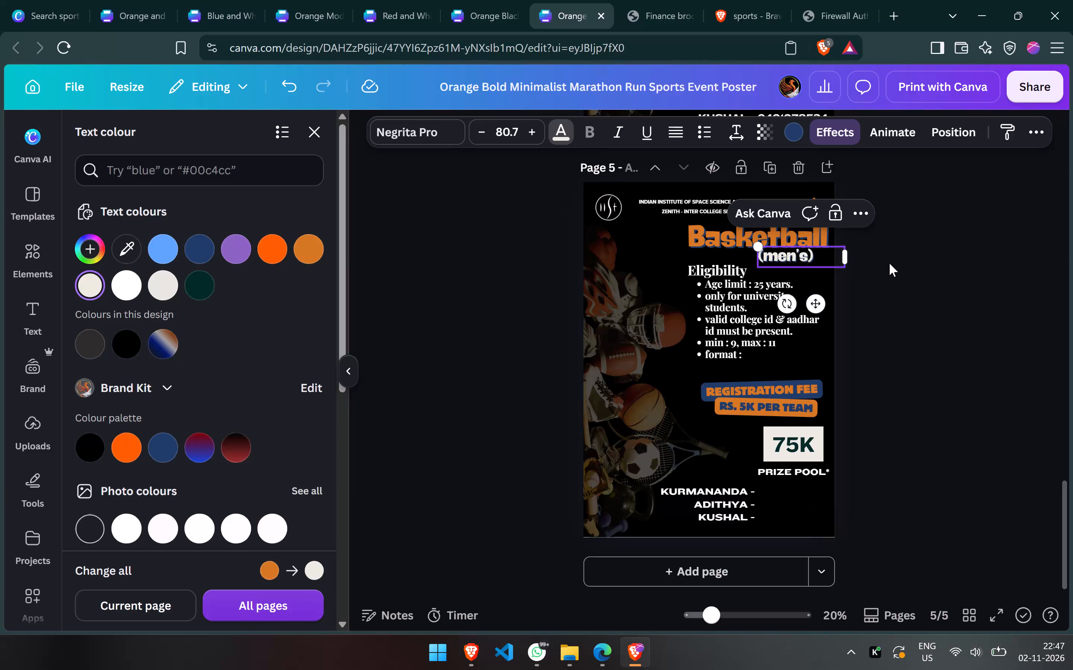
# Narrow the "(men's)" text box to fit its text and align its right edge with the end of the Basketball title.
pyautogui.click(889, 263)
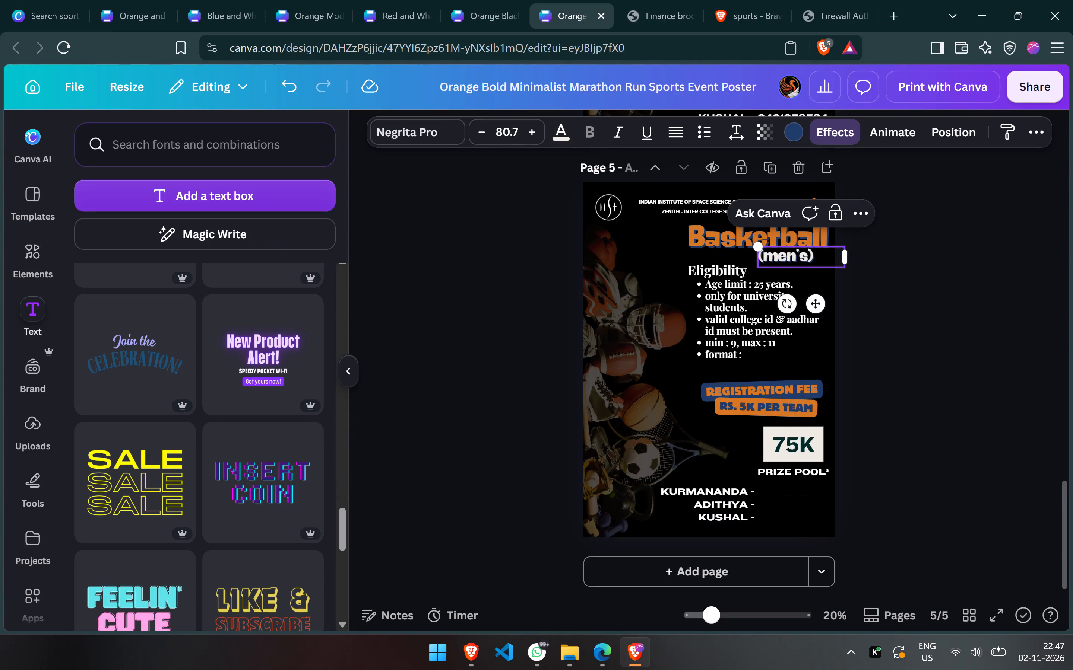
pyautogui.moveTo(848, 255); pyautogui.dragTo(821, 253)
pyautogui.click(843, 262)
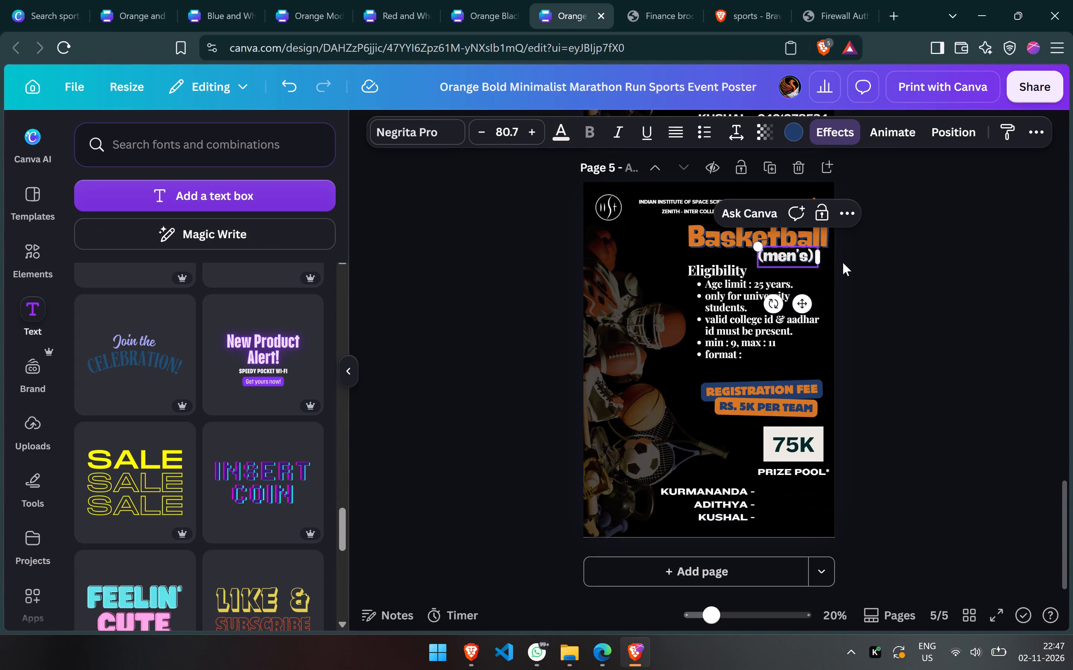
pyautogui.moveTo(801, 252); pyautogui.dragTo(813, 254)
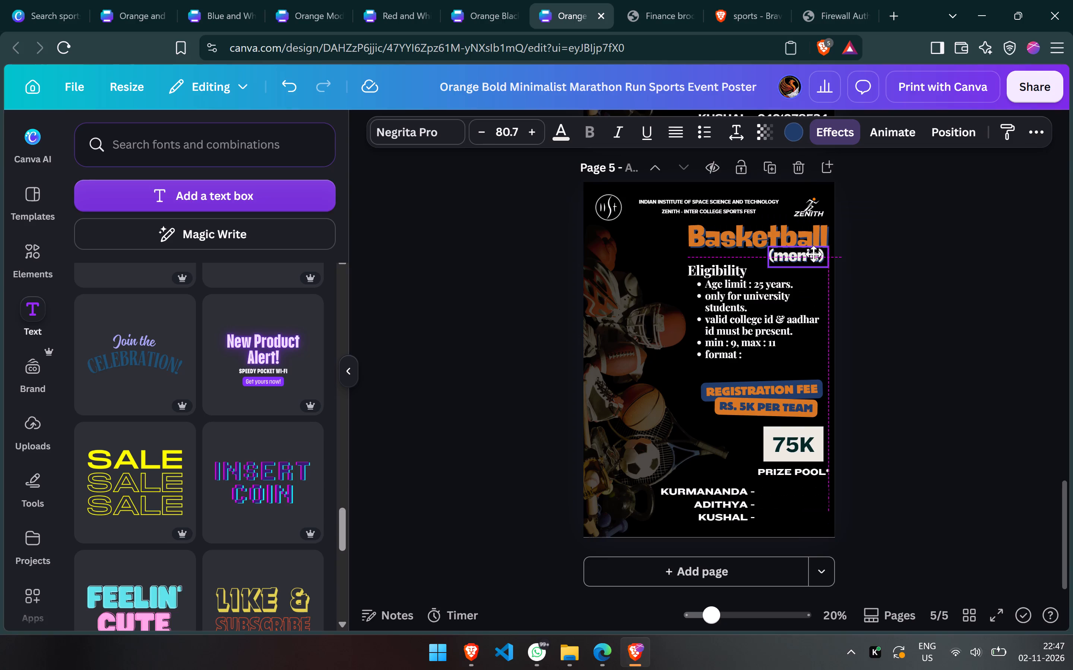
pyautogui.moveTo(813, 254); pyautogui.dragTo(814, 254)
pyautogui.click(957, 278)
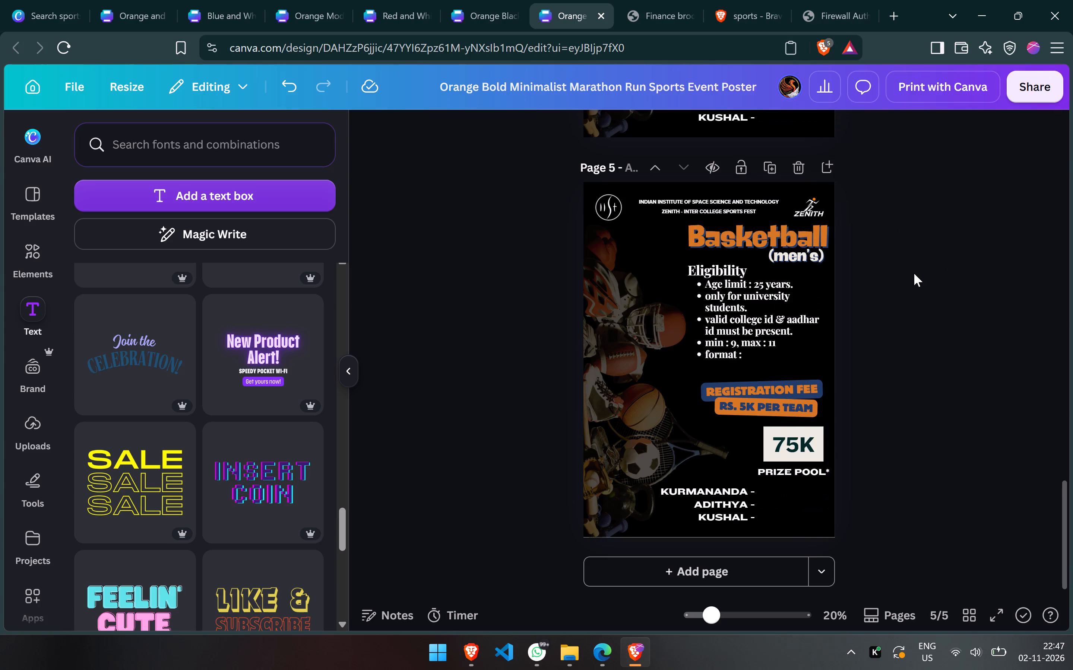
# Shift the "(men's)" text slightly right until its box meets the poster's right edge, keeping it close beneath the Basketball title.
pyautogui.scroll(-2, 905, 321)
pyautogui.moveTo(818, 260); pyautogui.dragTo(818, 263)
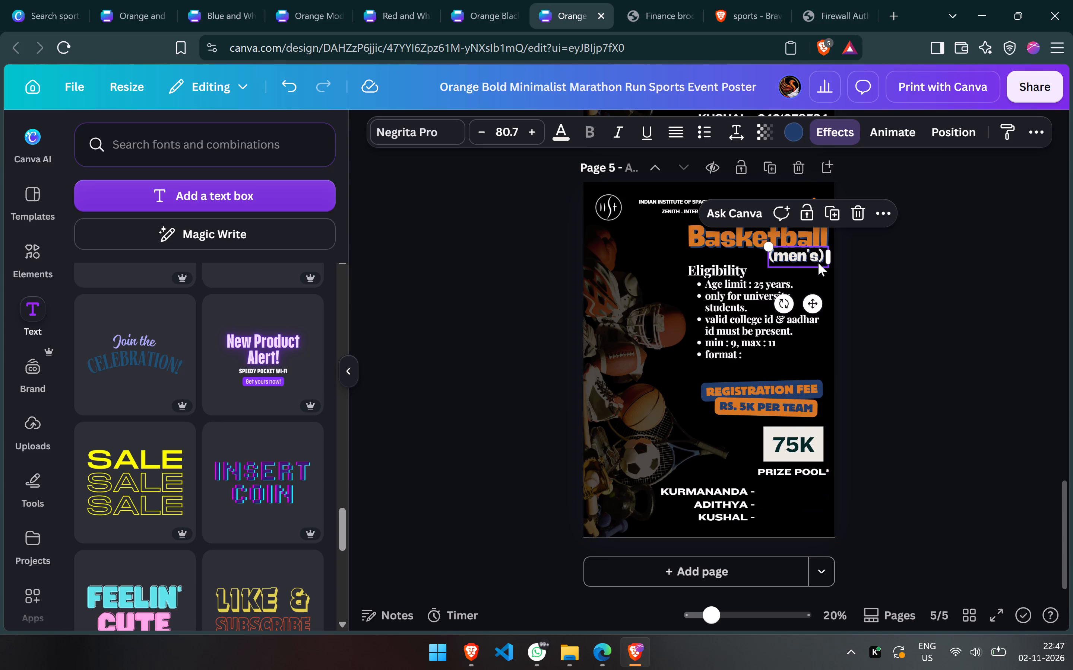
pyautogui.moveTo(818, 263); pyautogui.dragTo(822, 262)
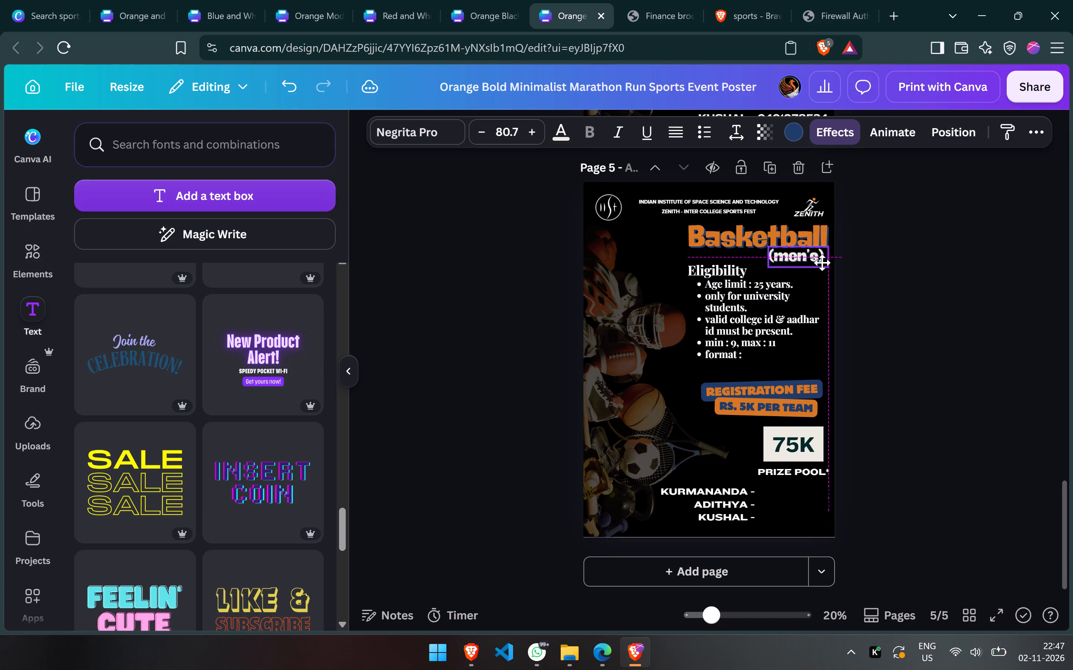
pyautogui.moveTo(822, 262); pyautogui.dragTo(824, 265)
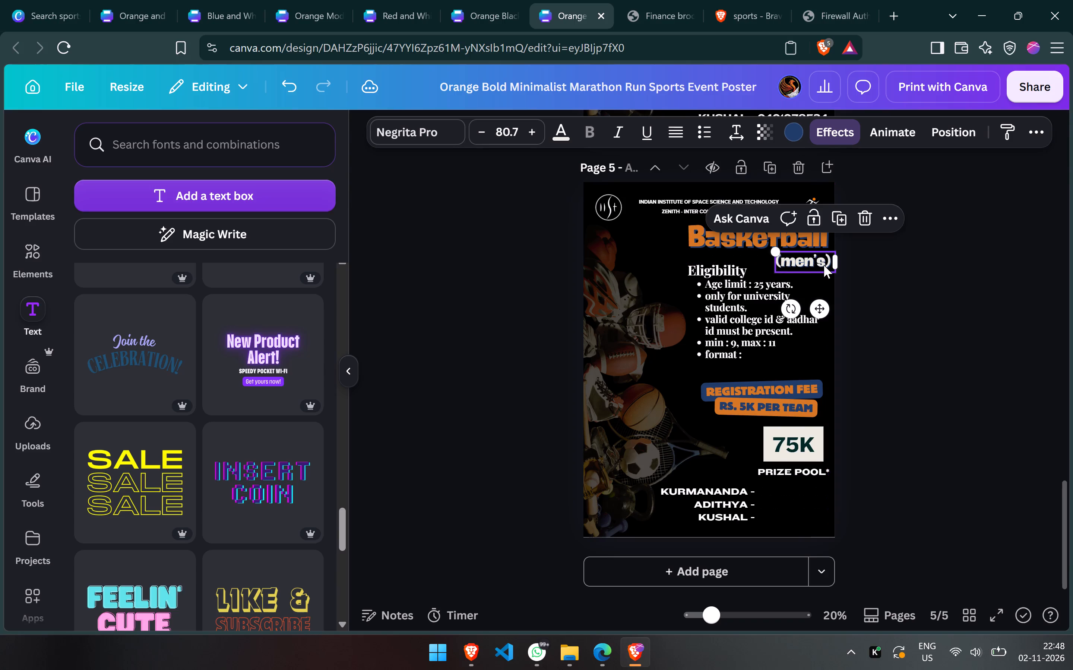
pyautogui.click(948, 278)
pyautogui.scroll(-1, 914, 330)
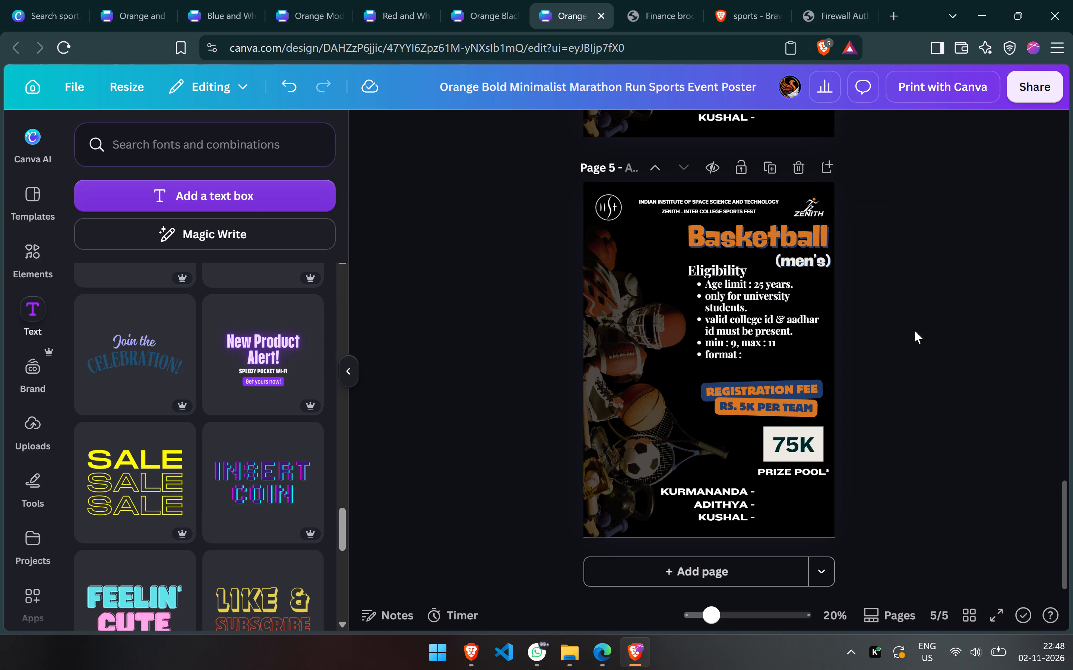
pyautogui.scroll(-1, 914, 330)
pyautogui.click(813, 261)
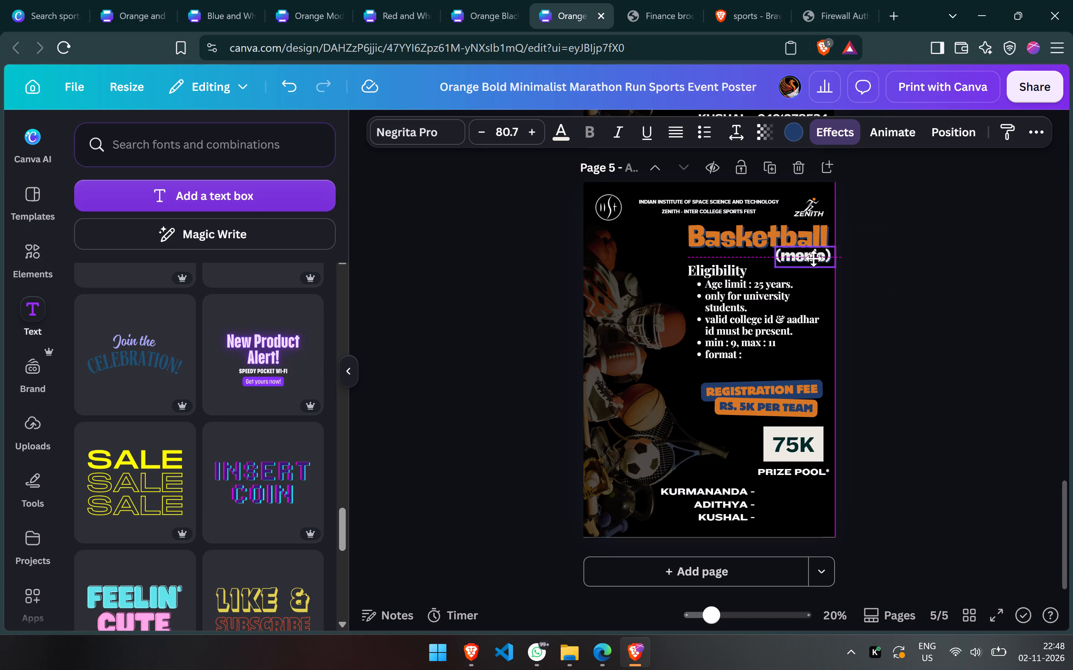
pyautogui.moveTo(813, 259); pyautogui.dragTo(813, 255)
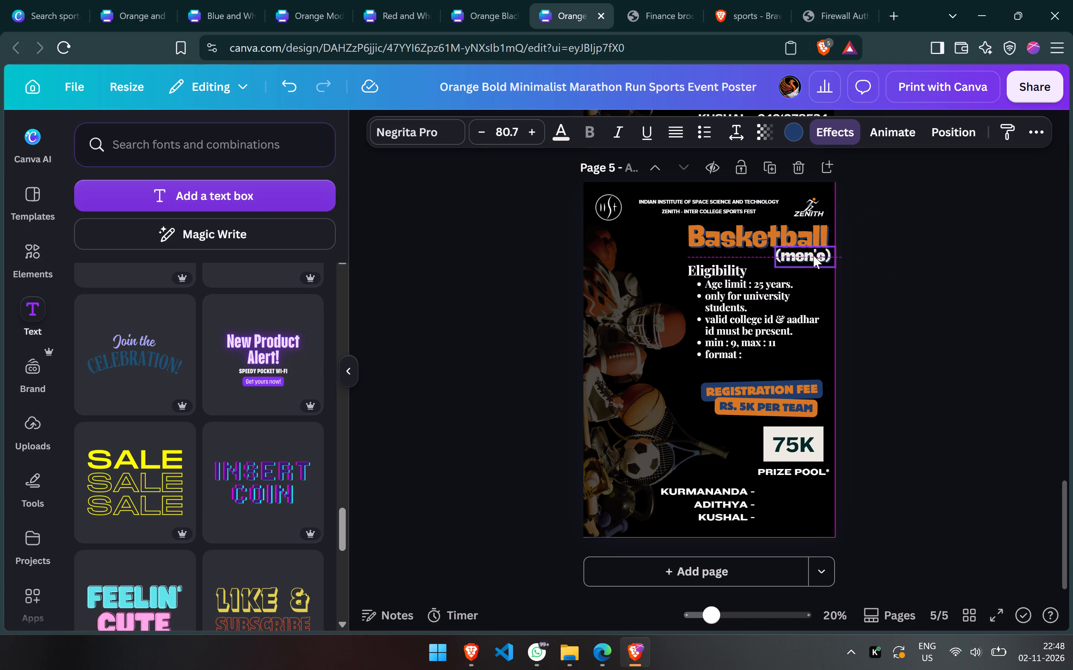
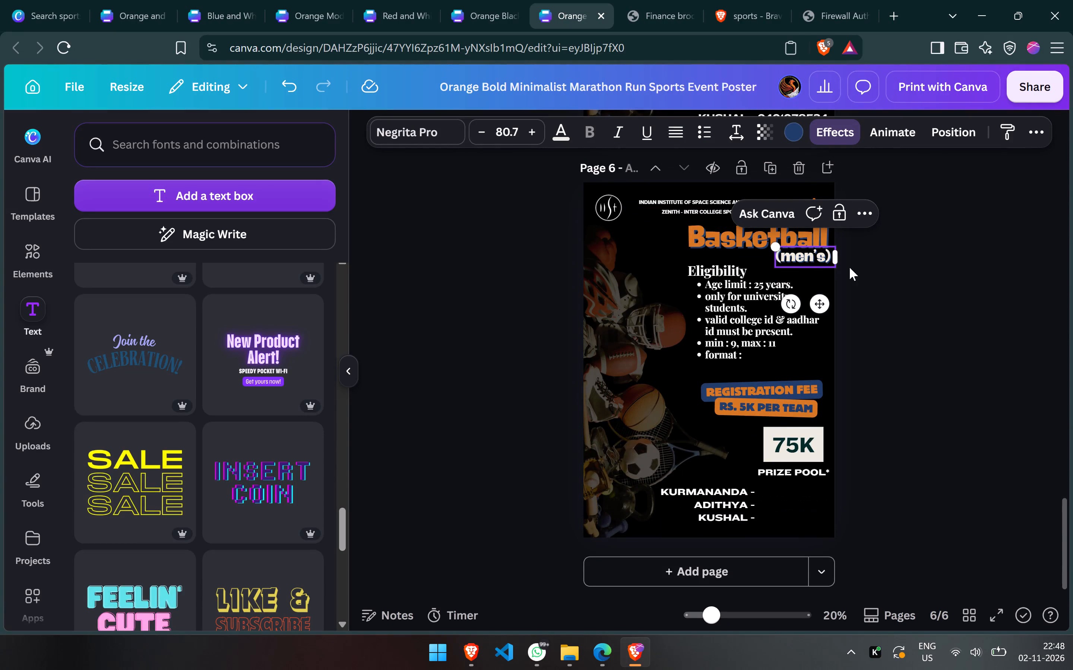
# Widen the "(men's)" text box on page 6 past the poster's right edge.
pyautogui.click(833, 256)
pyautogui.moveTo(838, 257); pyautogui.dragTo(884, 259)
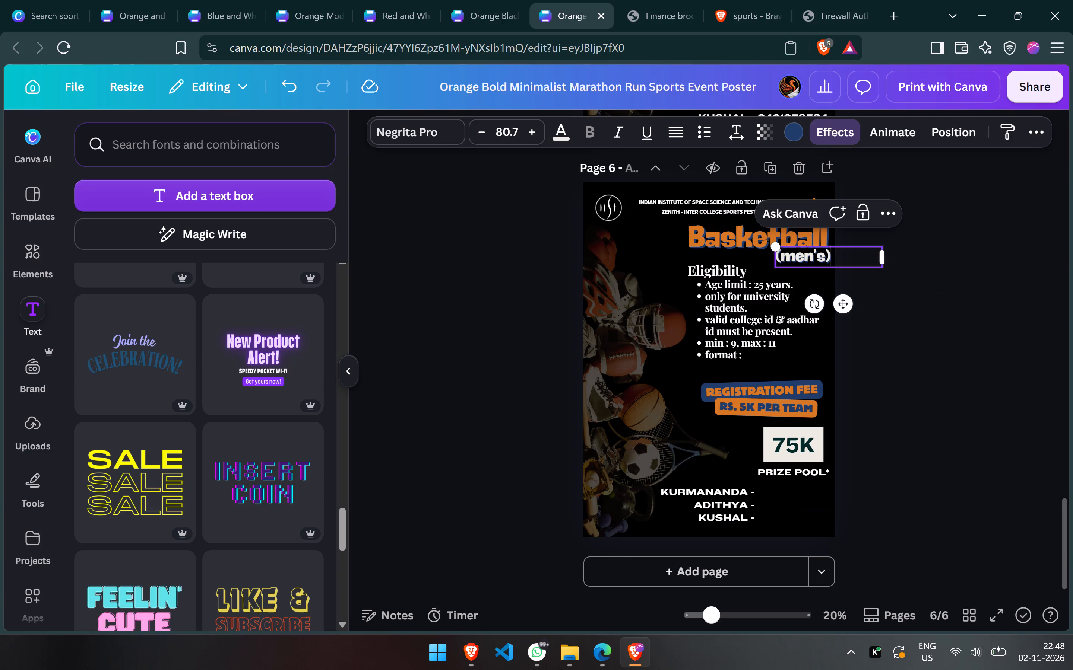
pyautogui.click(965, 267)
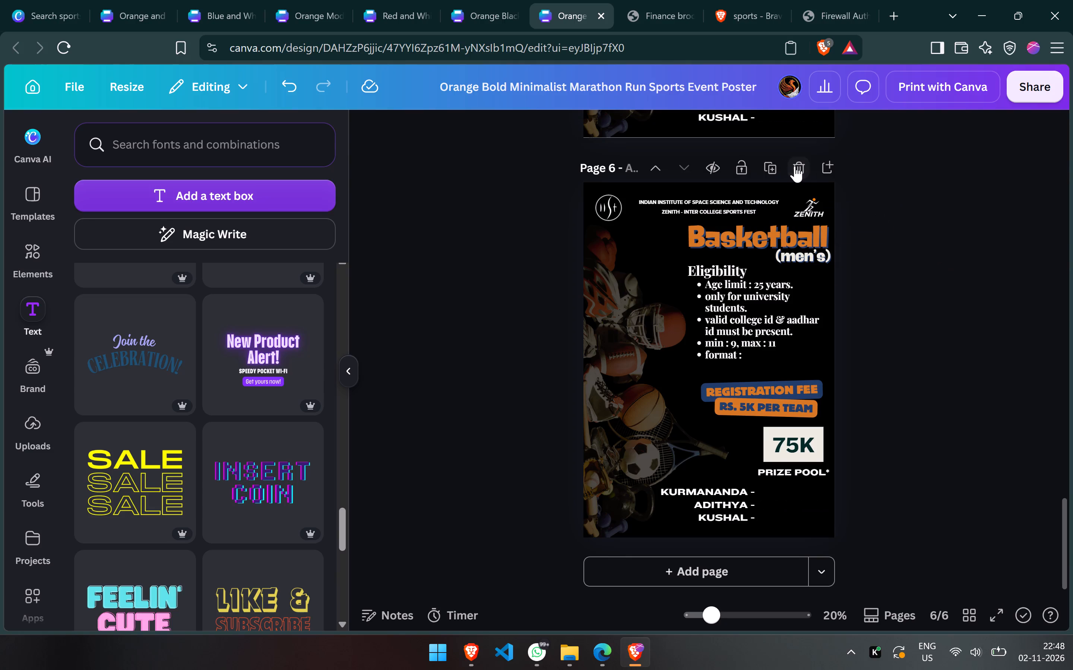
# Delete the duplicate Basketball poster on page 6.
pyautogui.click(795, 167)
# Widen the "(men's)" text box on page 5 past the poster's right edge and right-align its text.
pyautogui.scroll(1, 795, 167)
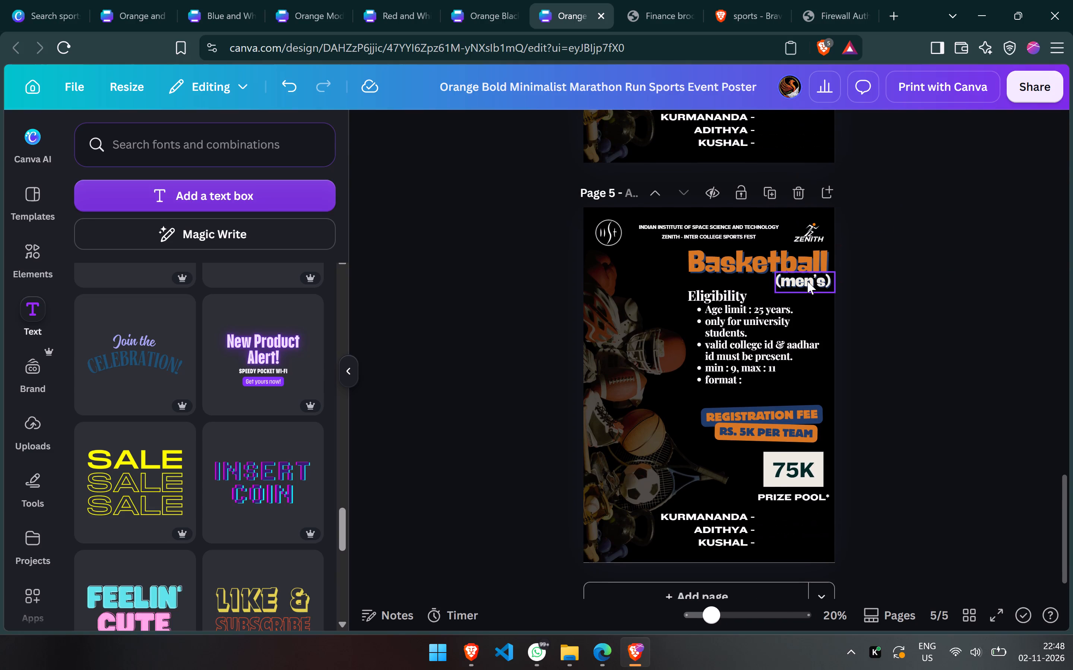
pyautogui.click(807, 281)
pyautogui.moveTo(839, 281); pyautogui.dragTo(869, 281)
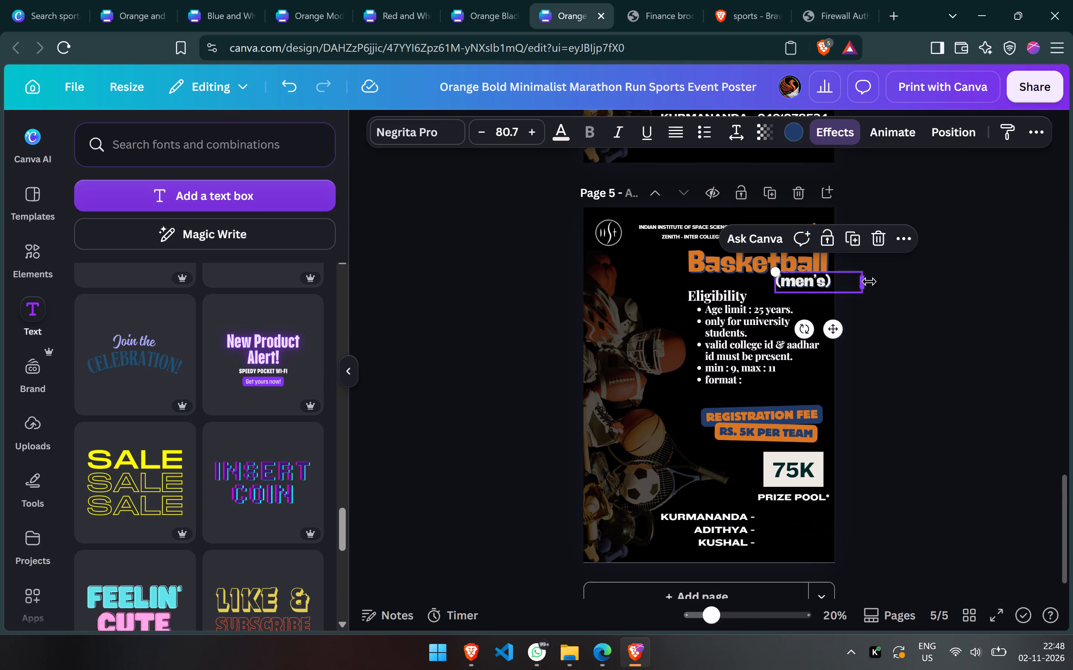
pyautogui.click(677, 129)
pyautogui.click(677, 129)
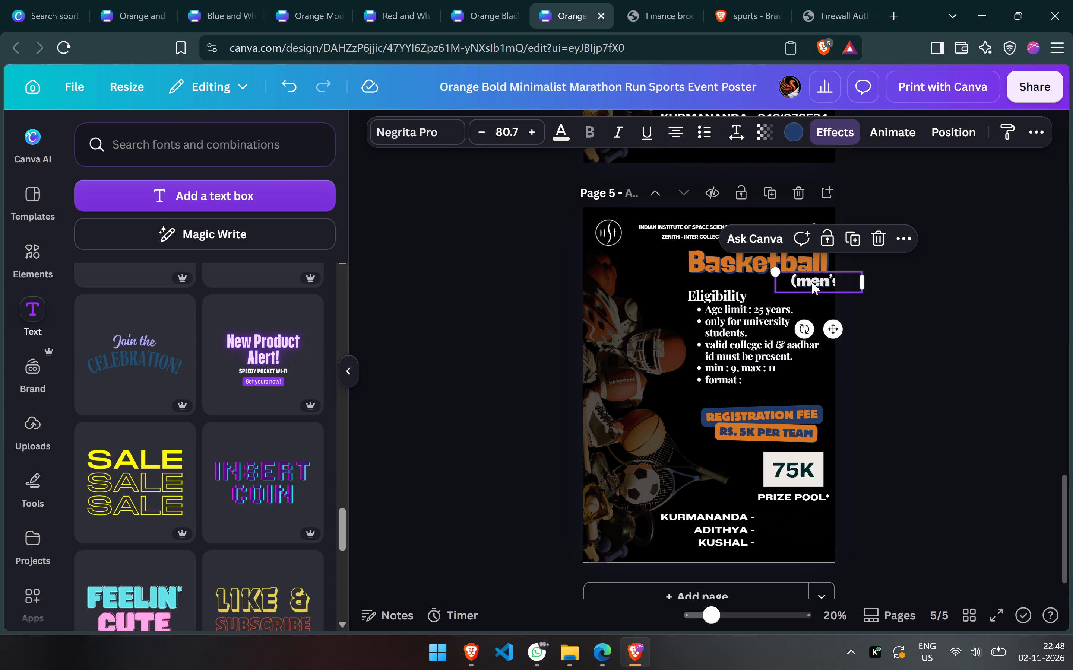
pyautogui.click(671, 137)
pyautogui.click(971, 310)
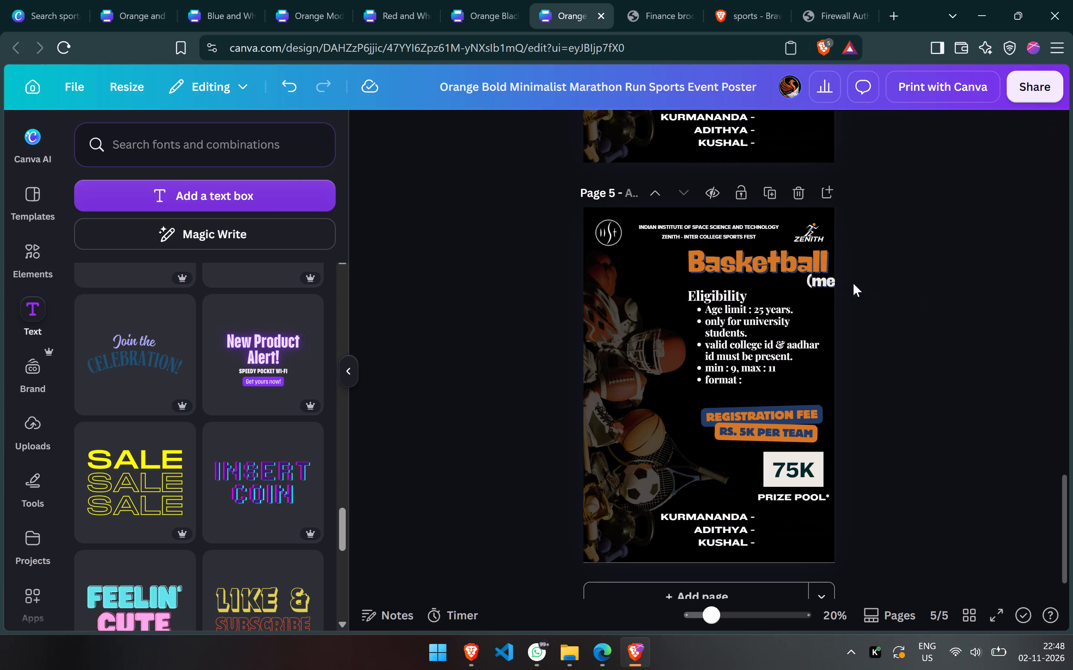
# Move the "(men's)" text box left so its text ends flush with the Basketball title on page 5.
pyautogui.moveTo(829, 282); pyautogui.dragTo(798, 281)
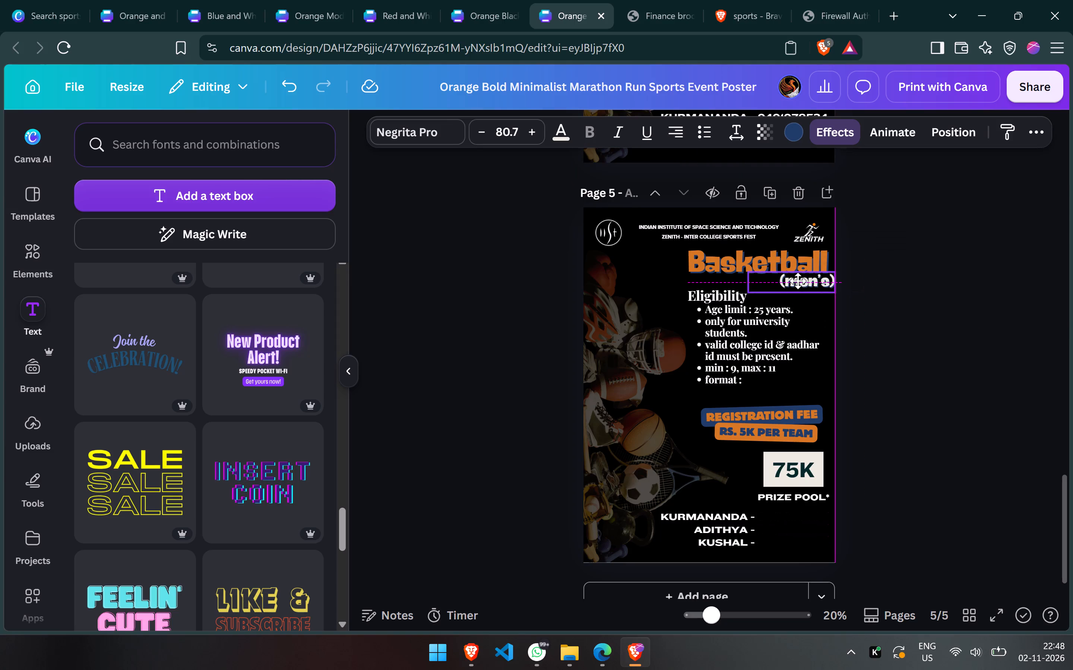
pyautogui.moveTo(798, 281); pyautogui.dragTo(797, 281)
pyautogui.click(913, 314)
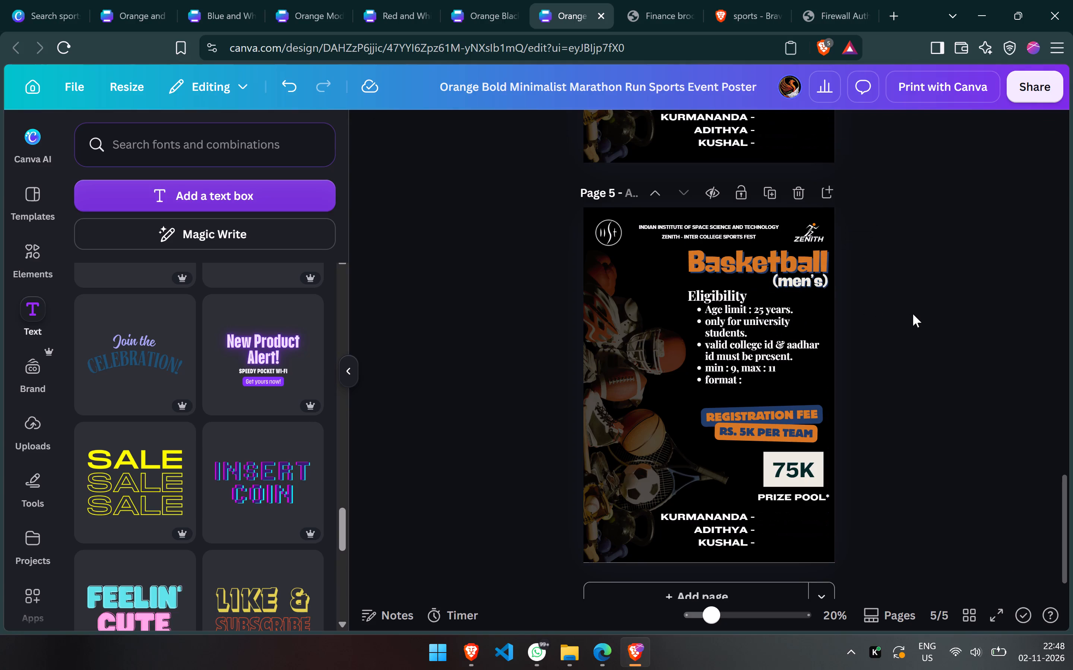
# Duplicate the Basketball poster on page 5 and change the copy's subtitle to "(women's)".
pyautogui.click(775, 190)
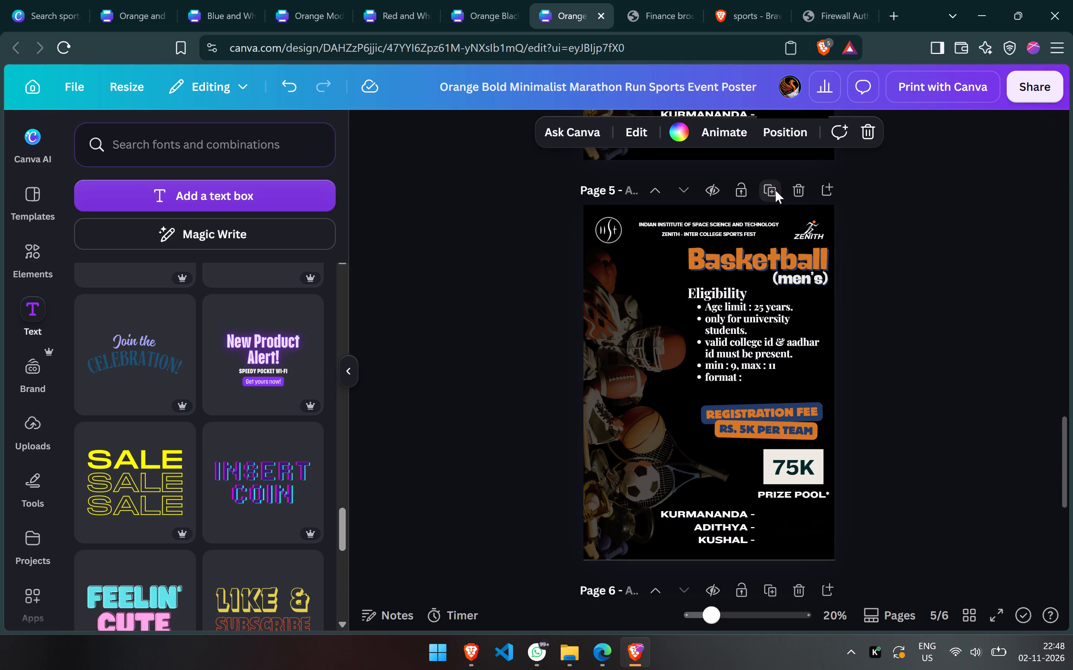
pyautogui.doubleClick(783, 281)
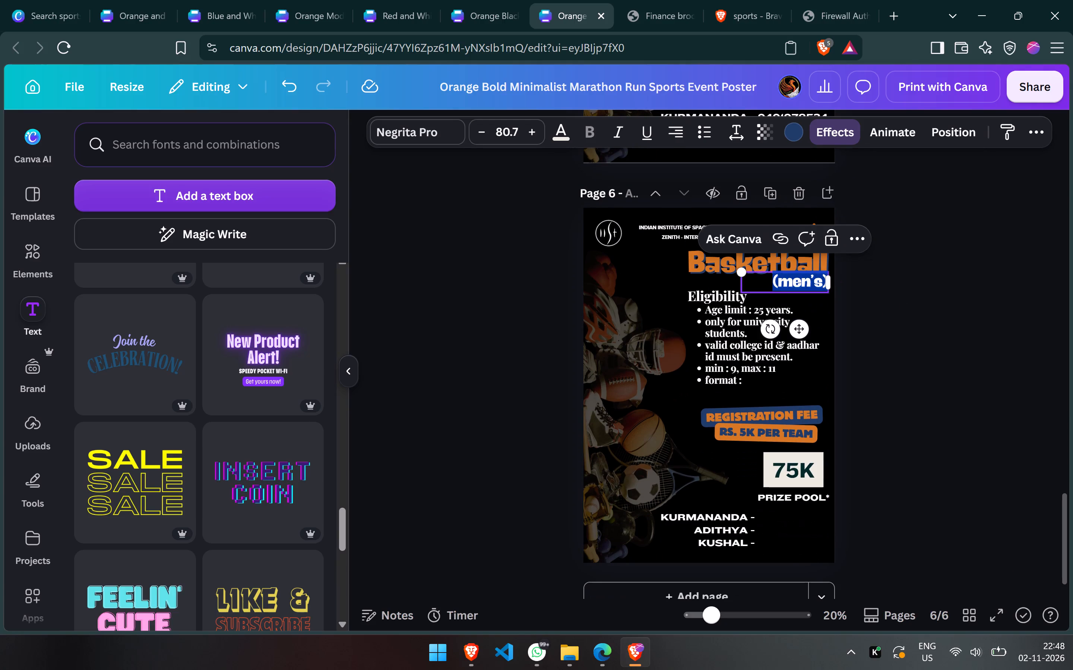
pyautogui.press('Left')
pyautogui.press('Right')
pyautogui.write('wo')
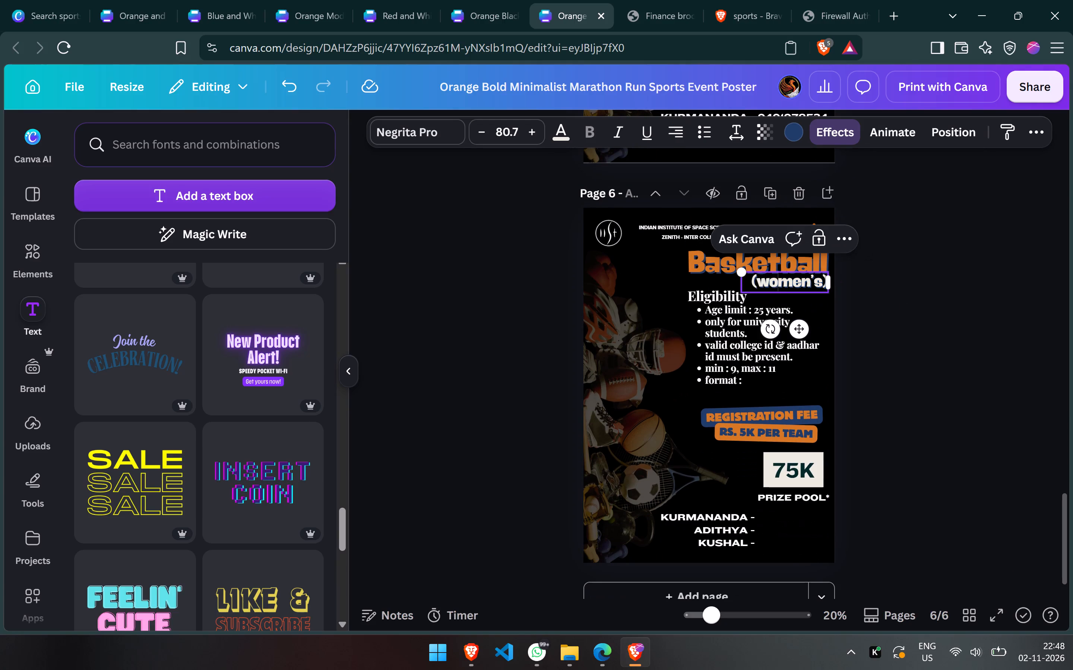
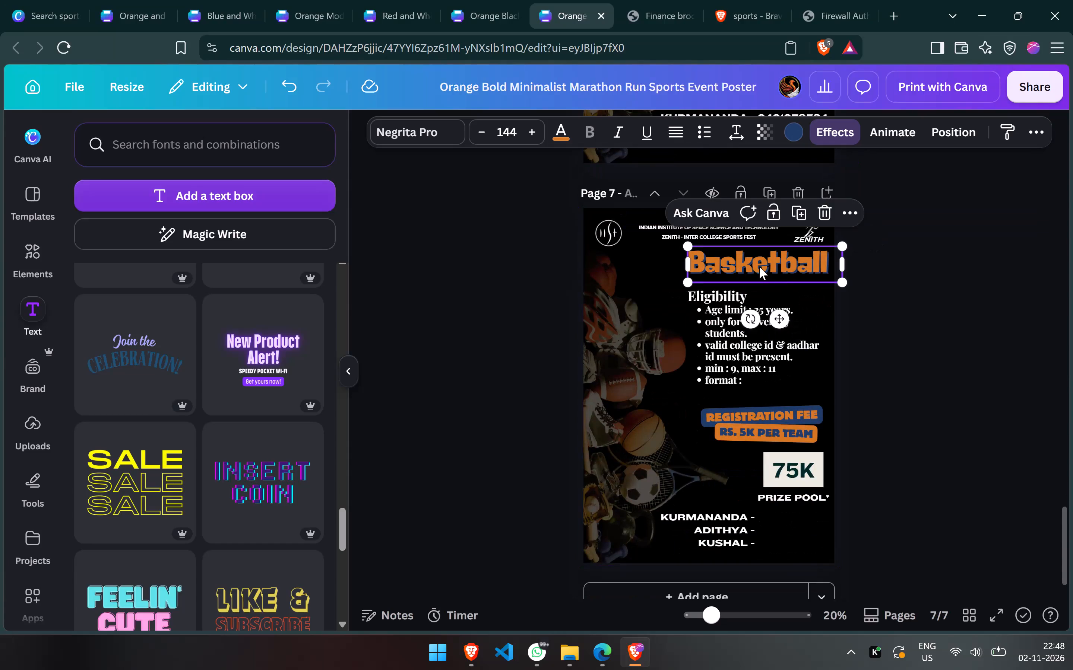
# Replace the "Basketball" title on the page 7 poster with new text beginning "Volleyb".
pyautogui.hotkey('shift', 'b')
pyautogui.press('BackSpace')
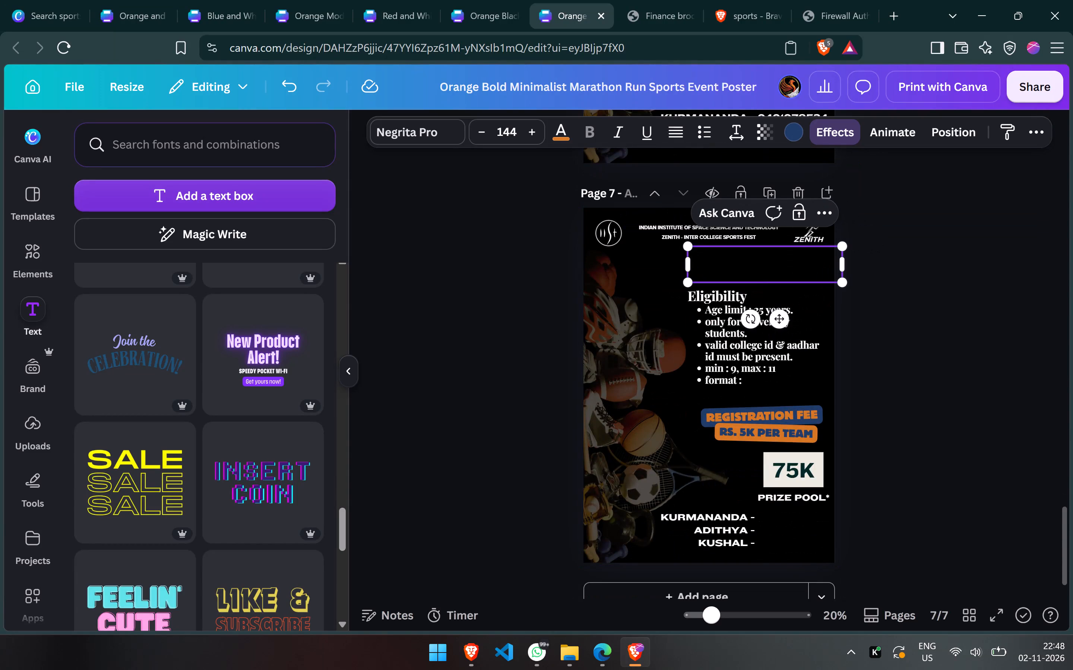
pyautogui.write('Volleyb')
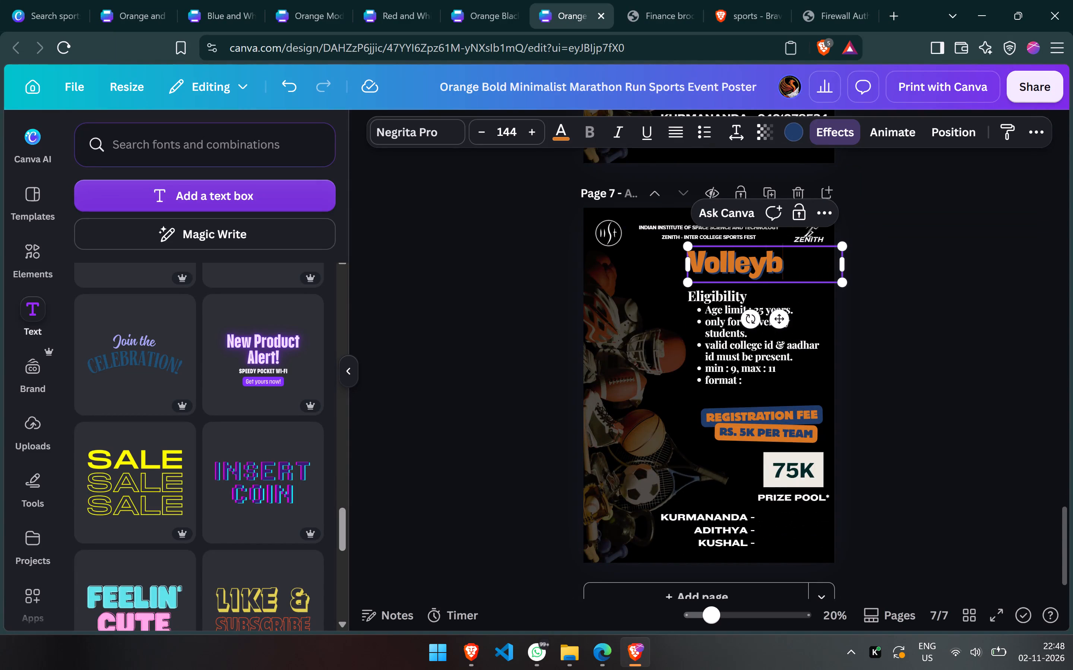
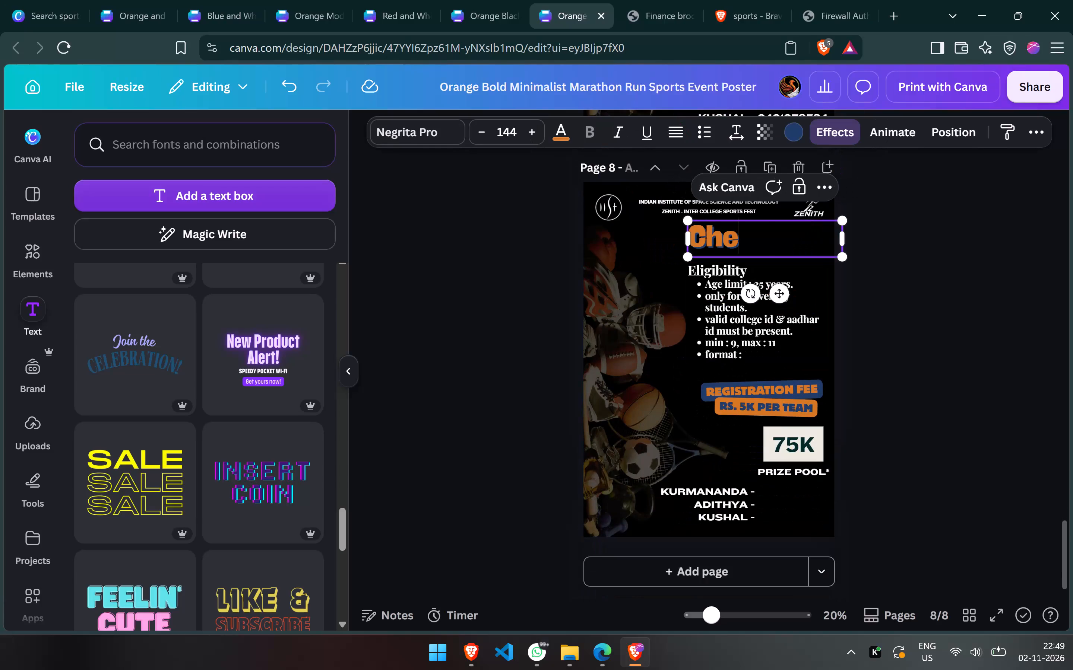
# Complete the page 8 poster's title so it reads "Chess".
pyautogui.write('ss')
pyautogui.click(956, 348)
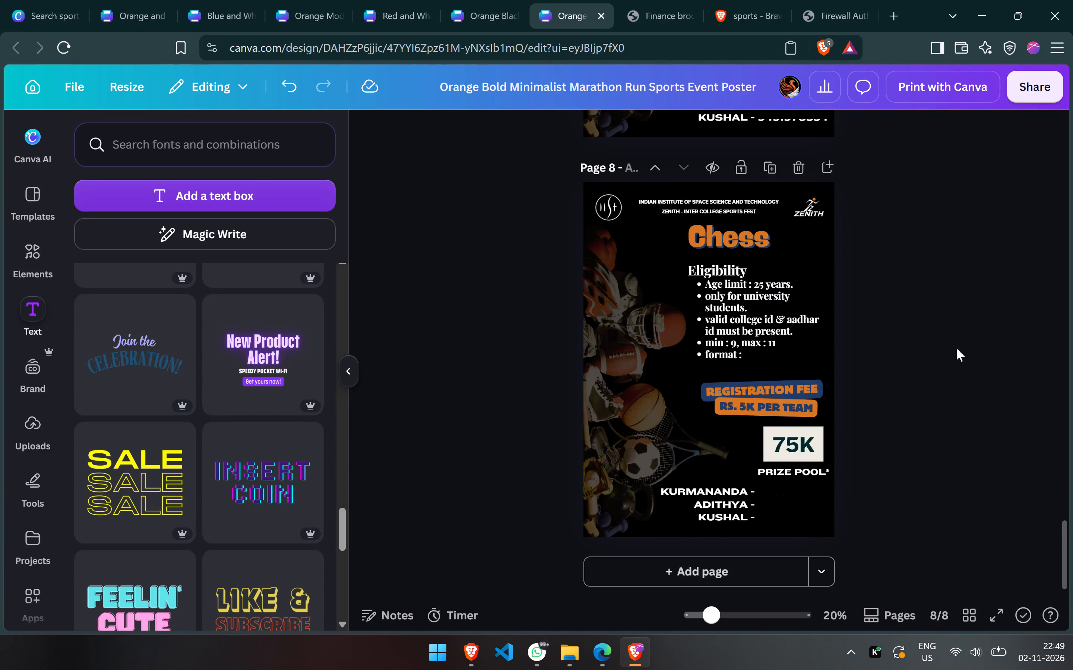
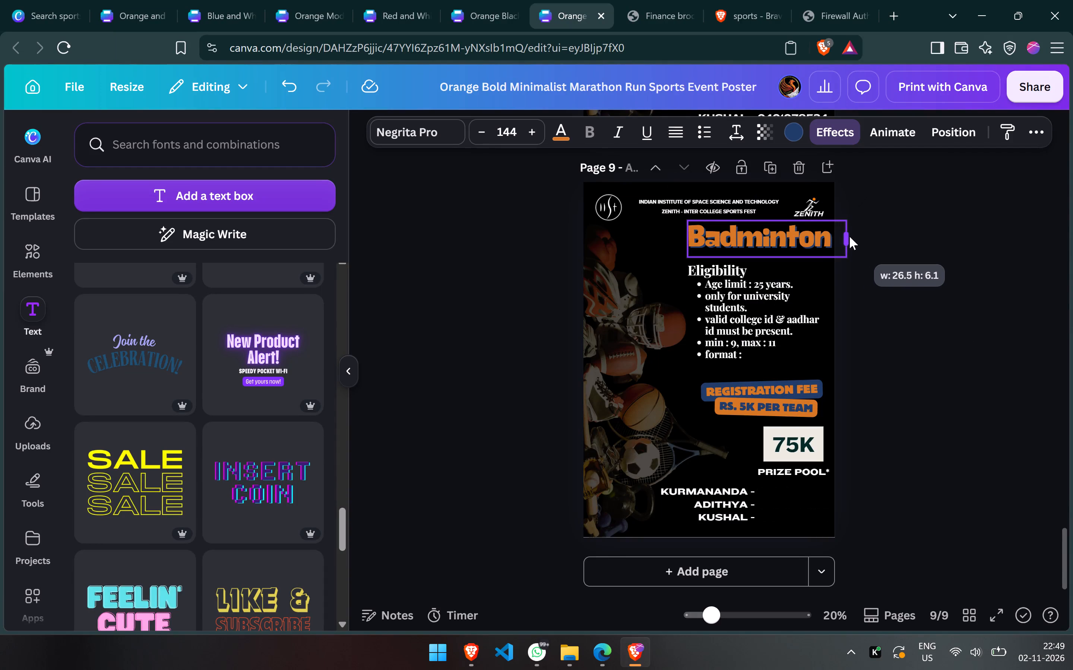
# Fit the page 9 "Badminton" title on one line in a text box about 26.5 wide and shift it slightly left above Eligibility.
pyautogui.moveTo(849, 236); pyautogui.dragTo(849, 236)
pyautogui.moveTo(817, 237); pyautogui.dragTo(814, 237)
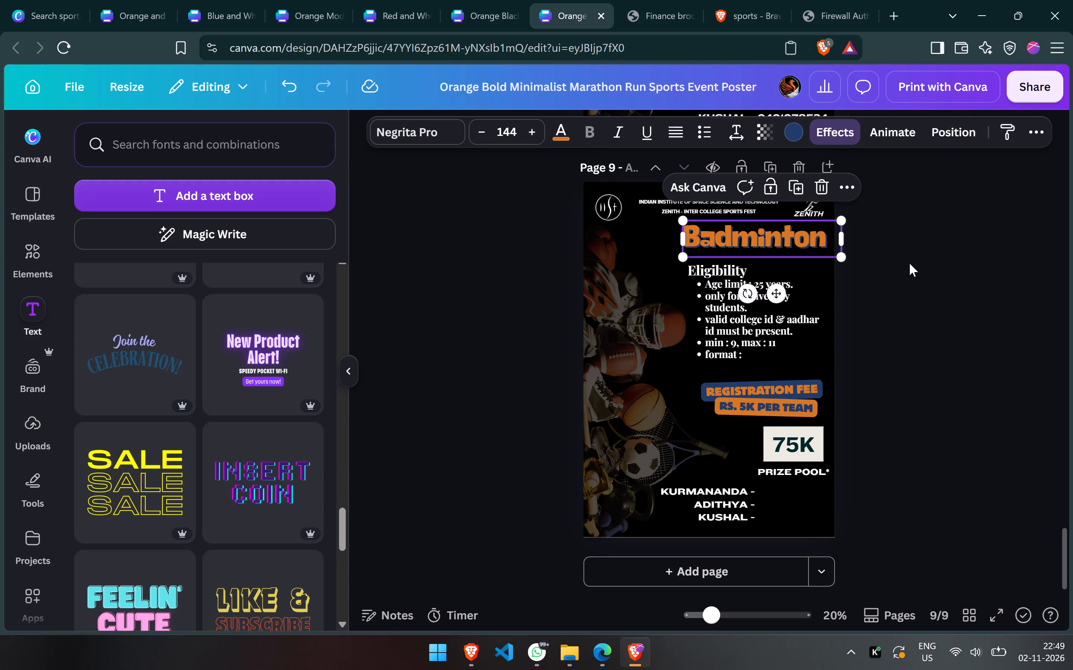
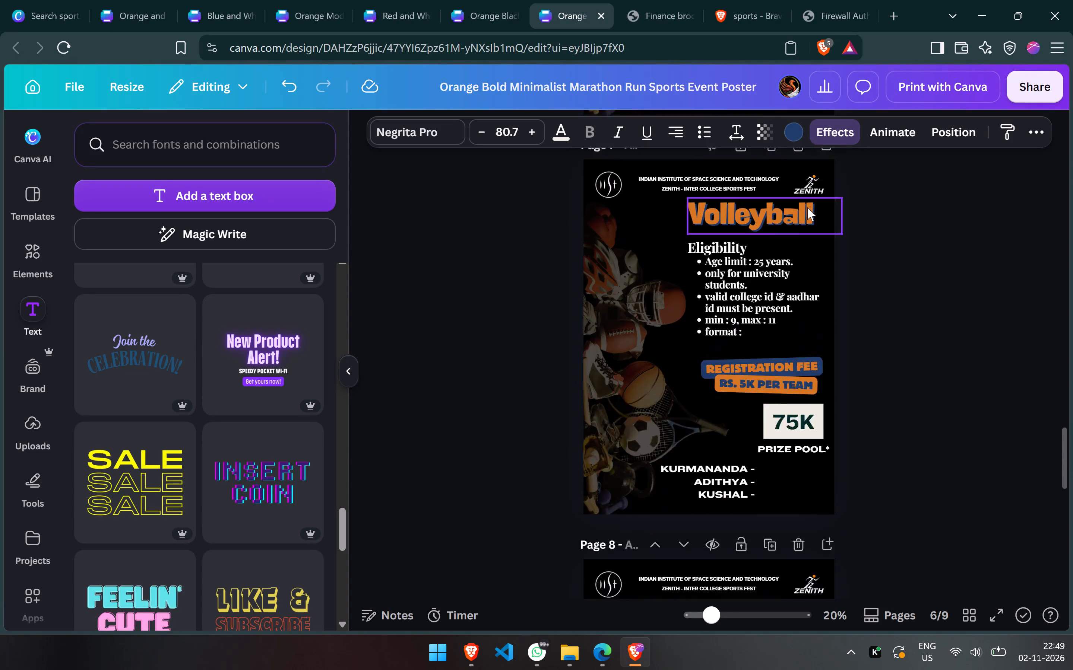
# Paste the copied "(women's)" subtitle onto page 9, between the Badminton title and the Eligibility text.
pyautogui.scroll(-4, 807, 207)
pyautogui.click(802, 311)
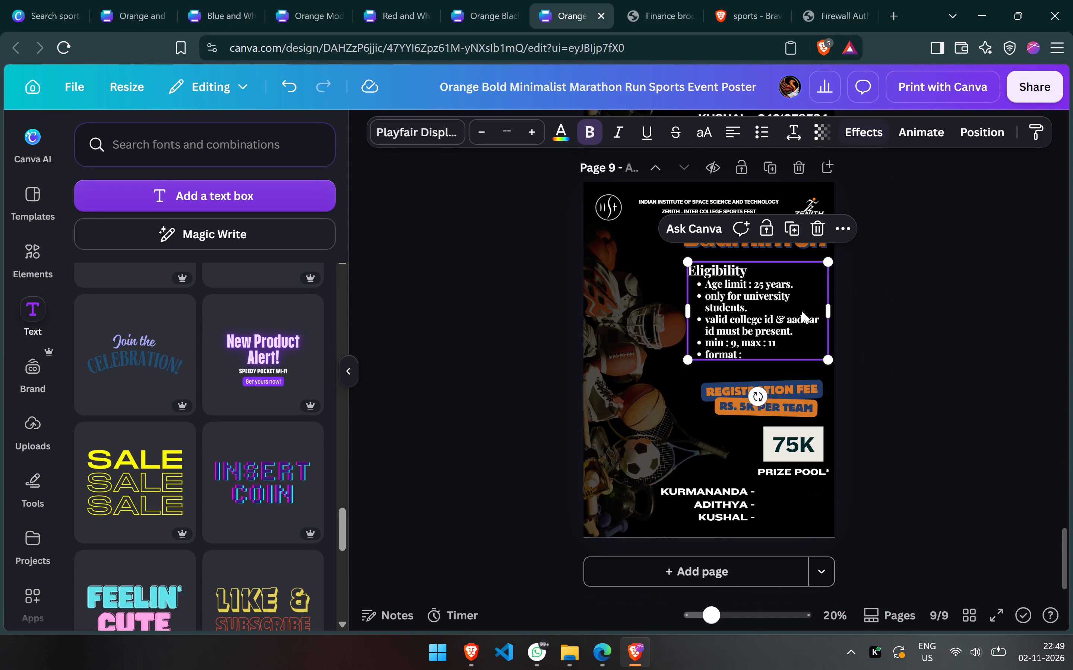
pyautogui.hotkey('ctrl', 'v')
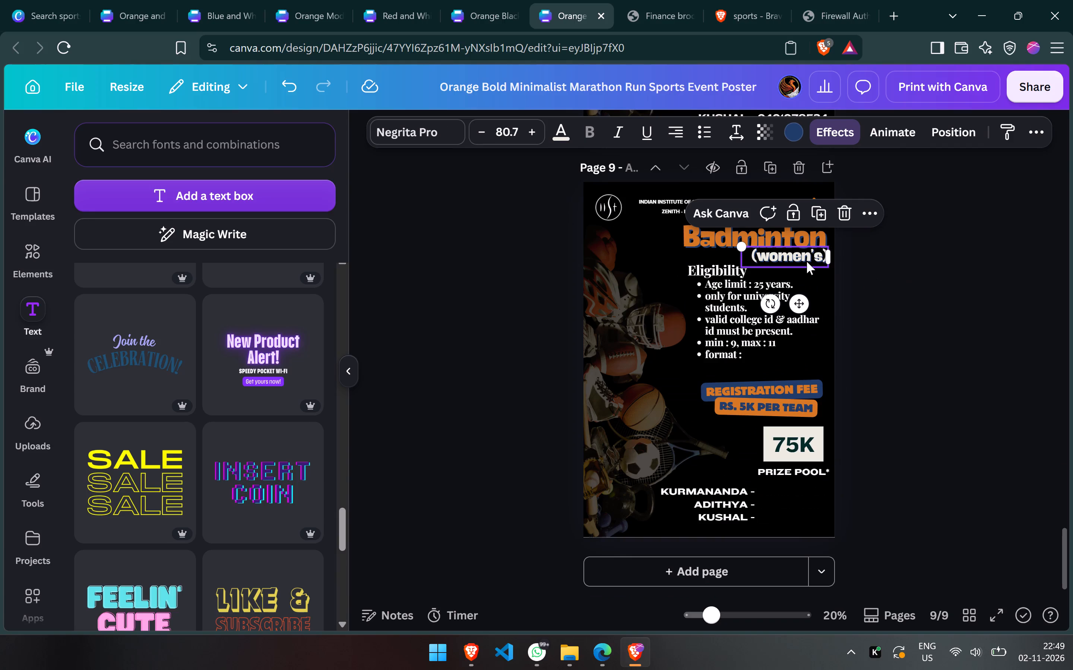
# Clear the word "women's" from the pasted subtitle under the Badminton title, keeping the parentheses.
pyautogui.doubleClick(807, 261)
pyautogui.press('Right')
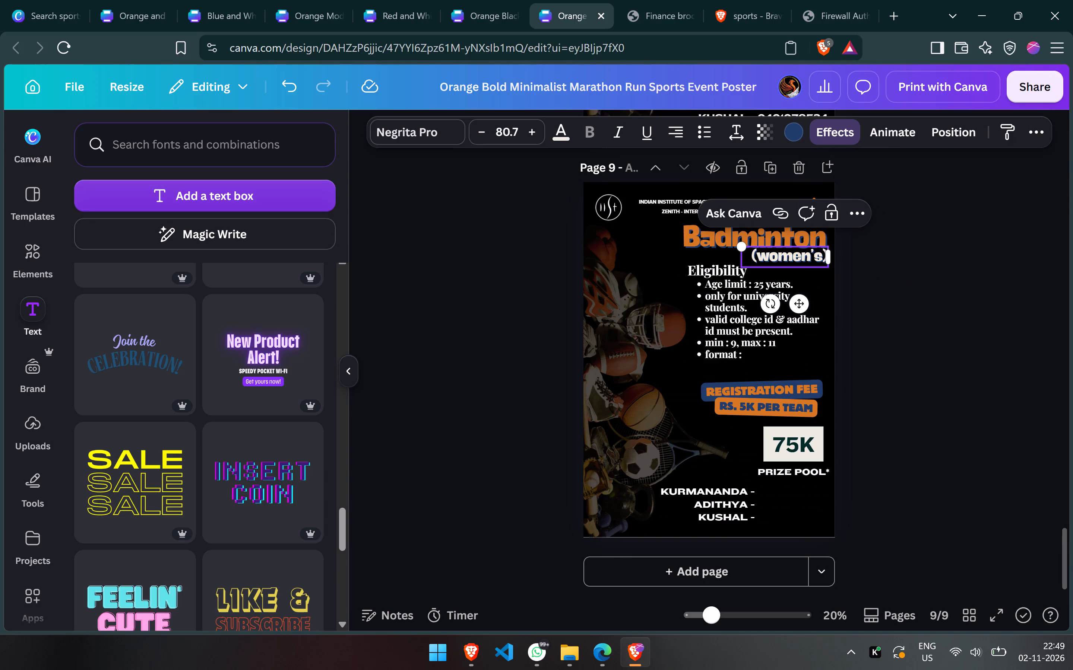
pyautogui.press('Left')
pyautogui.press('BackSpace')
pyautogui.press('BackSpace')
pyautogui.press('BackSpace')
pyautogui.press('BackSpace')
pyautogui.press('BackSpace')
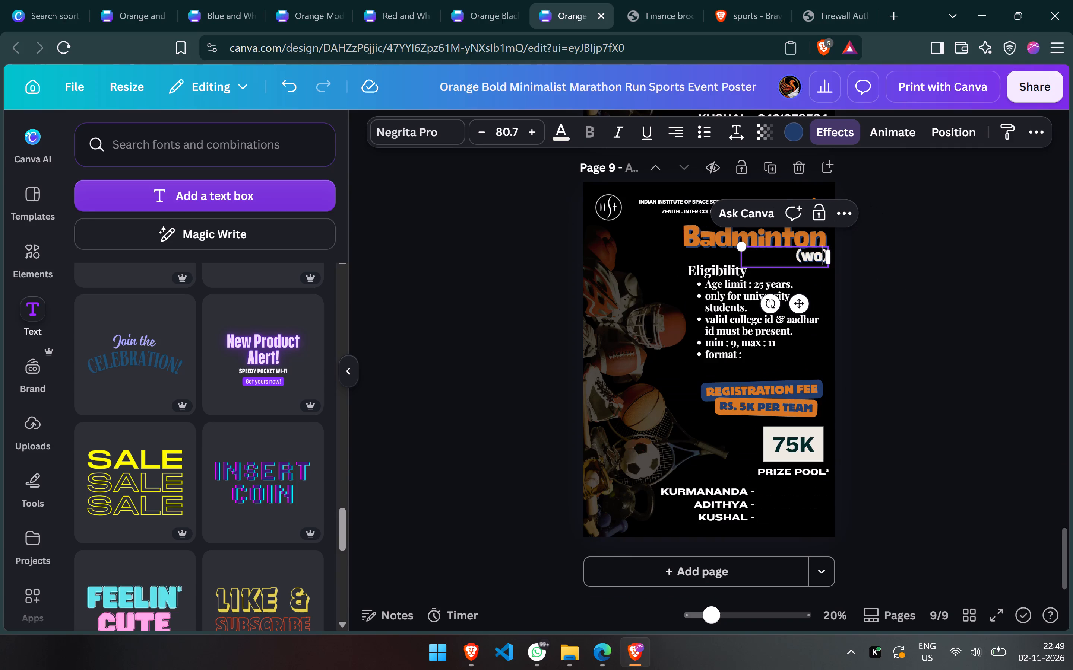
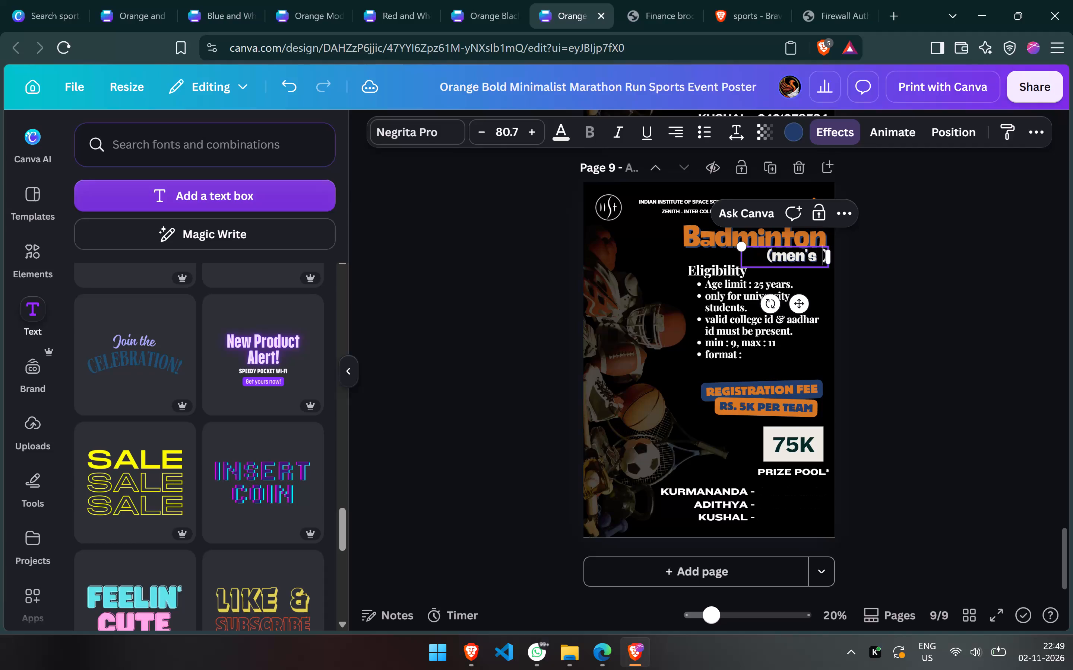
# Complete the page 9 subtitle as "(men's singles)" and widen its text box so it fits on one line.
pyautogui.write('singles')
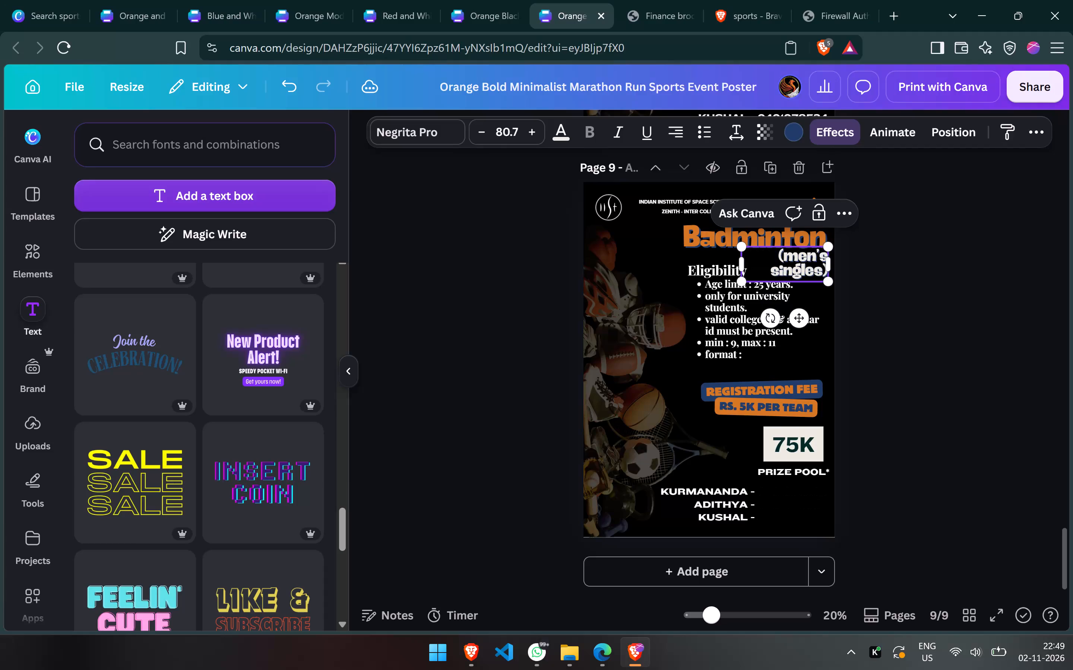
pyautogui.moveTo(831, 262); pyautogui.dragTo(886, 266)
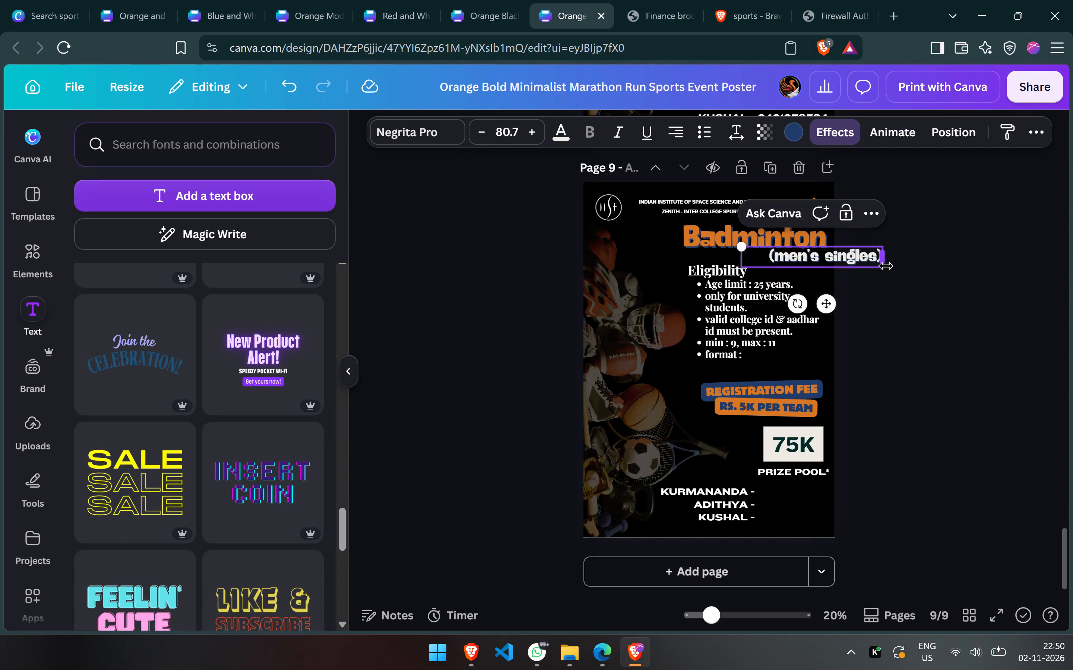
pyautogui.click(947, 240)
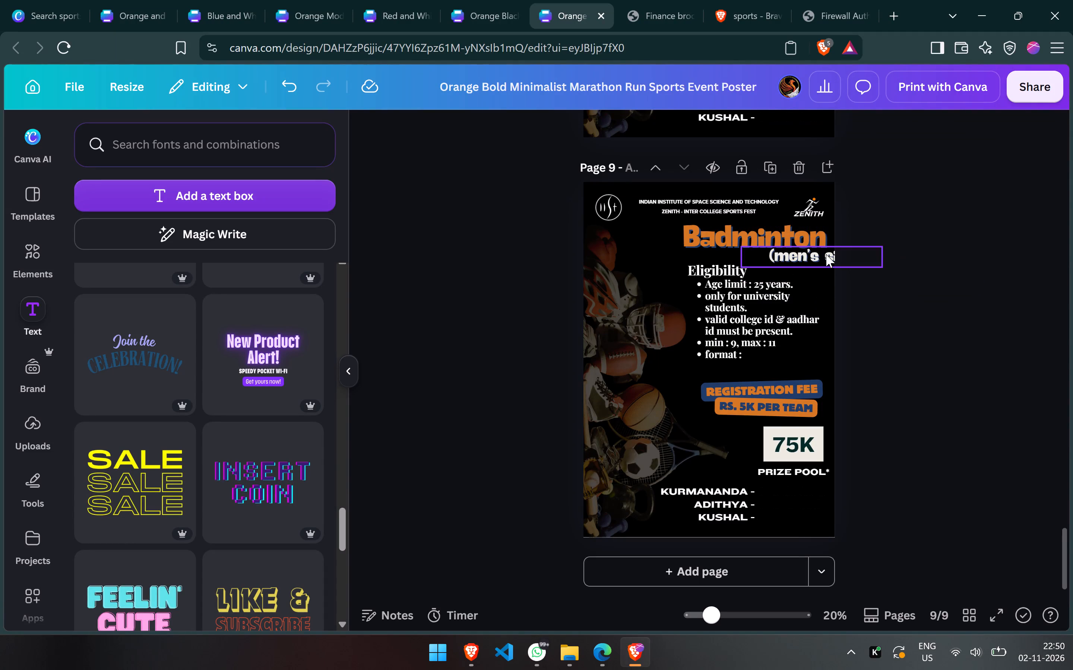
# Move the "(men's singles)" subtitle back inside the poster, directly beneath the Badminton title and near its right end.
pyautogui.moveTo(820, 253); pyautogui.dragTo(764, 260)
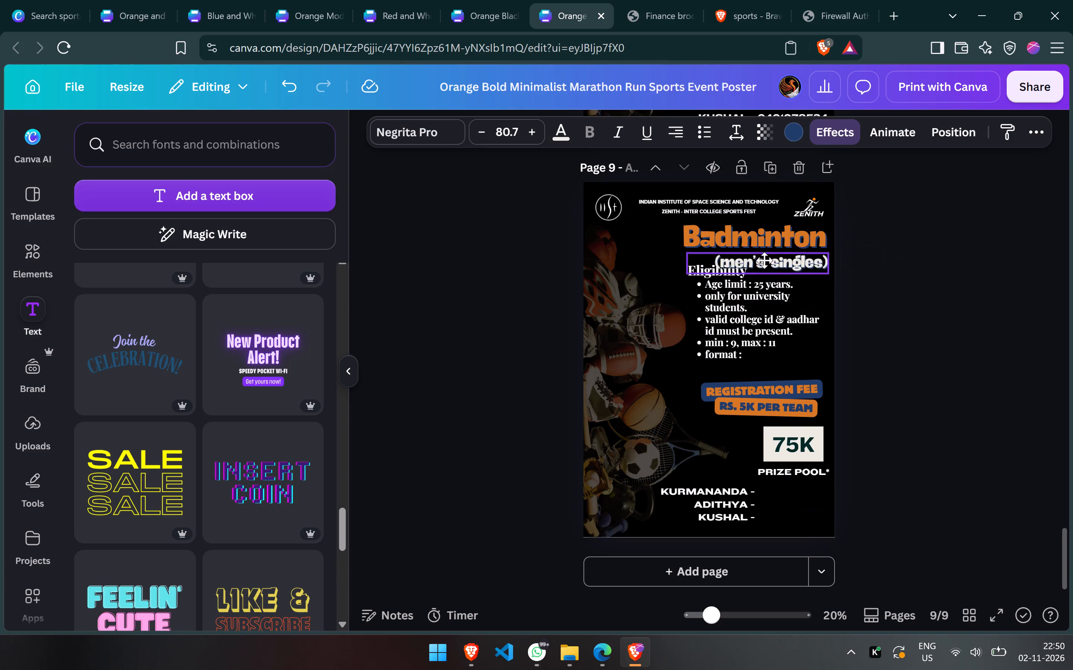
pyautogui.moveTo(764, 260); pyautogui.dragTo(764, 253)
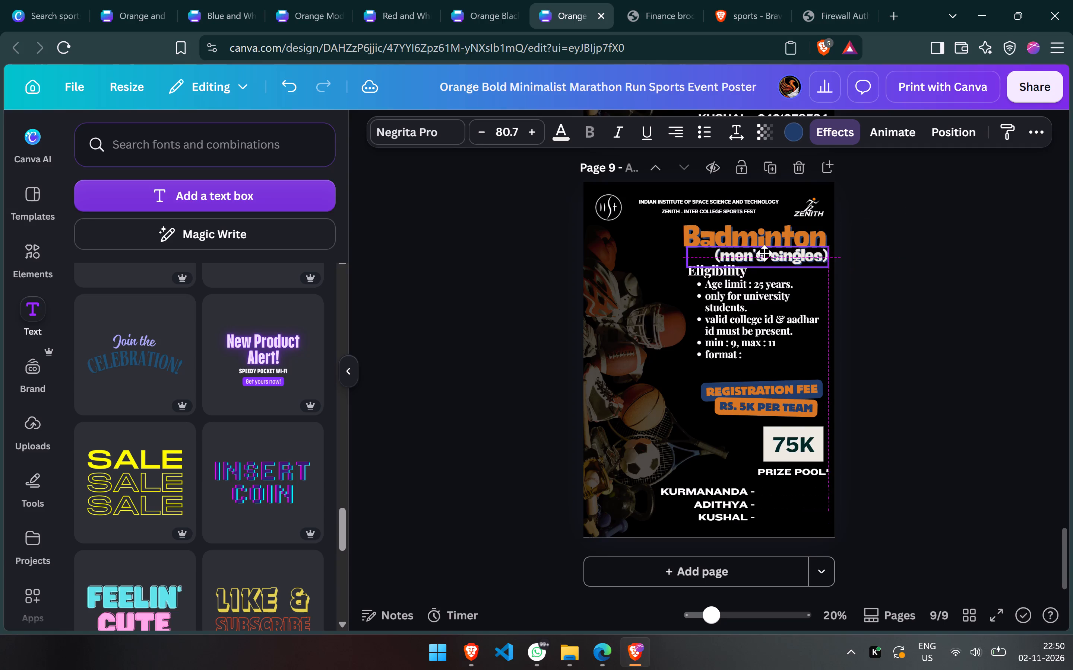
pyautogui.moveTo(764, 253); pyautogui.dragTo(764, 253)
pyautogui.moveTo(764, 253); pyautogui.dragTo(765, 253)
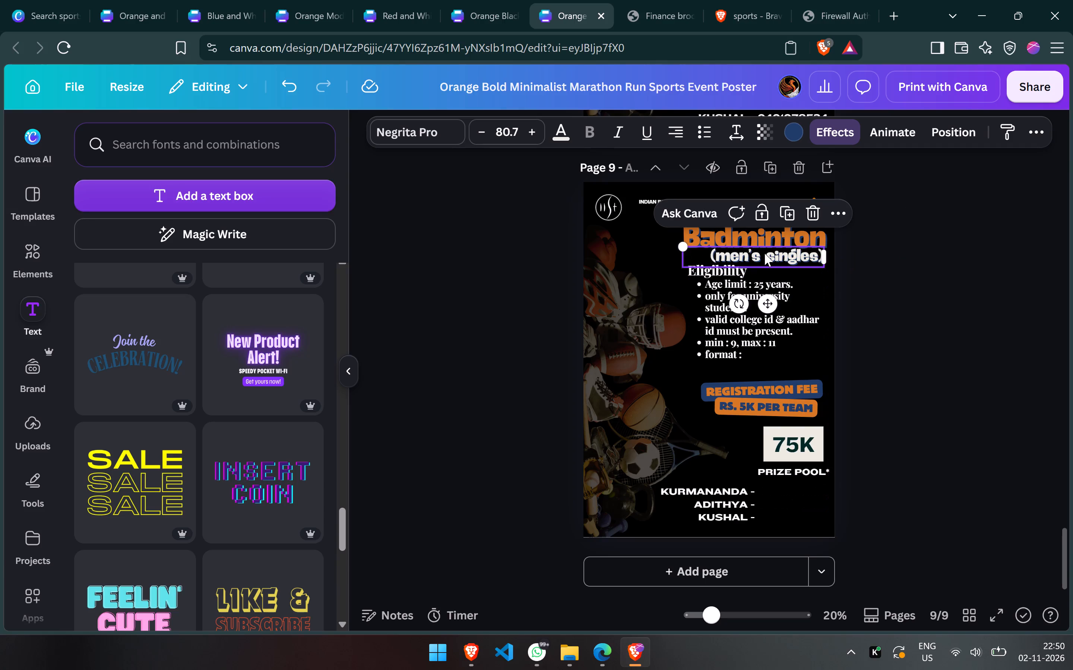
pyautogui.moveTo(765, 253); pyautogui.dragTo(768, 252)
pyautogui.moveTo(768, 252); pyautogui.dragTo(764, 252)
pyautogui.click(962, 270)
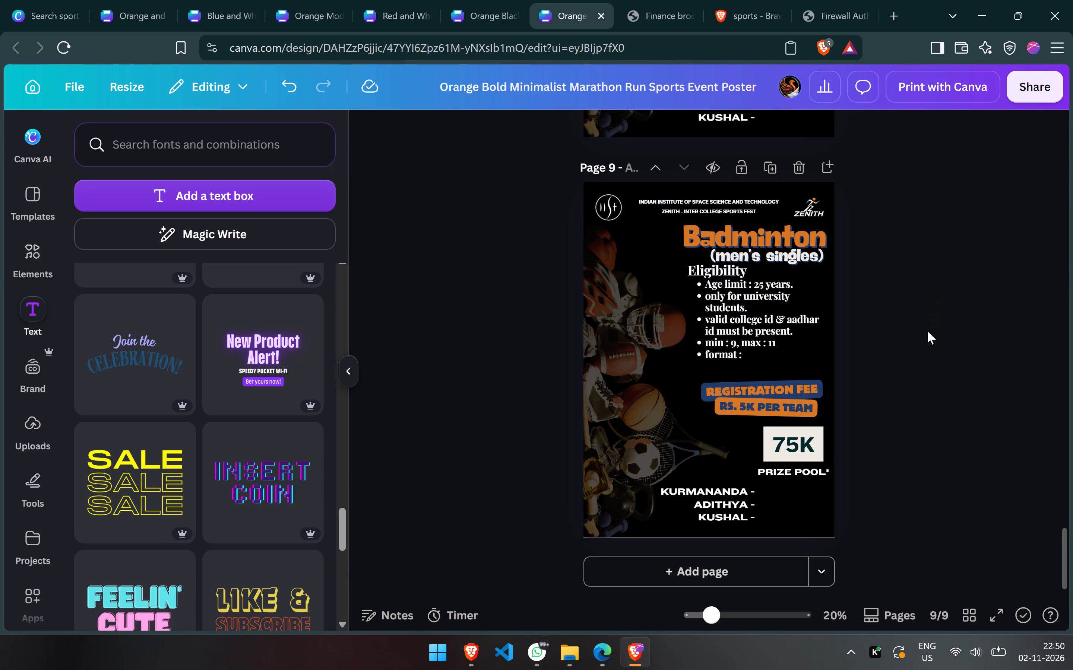
# Scale the "(men's singles)" subtitle down to a font size of about 65.5, keeping its right end in place.
pyautogui.click(770, 254)
pyautogui.doubleClick(770, 254)
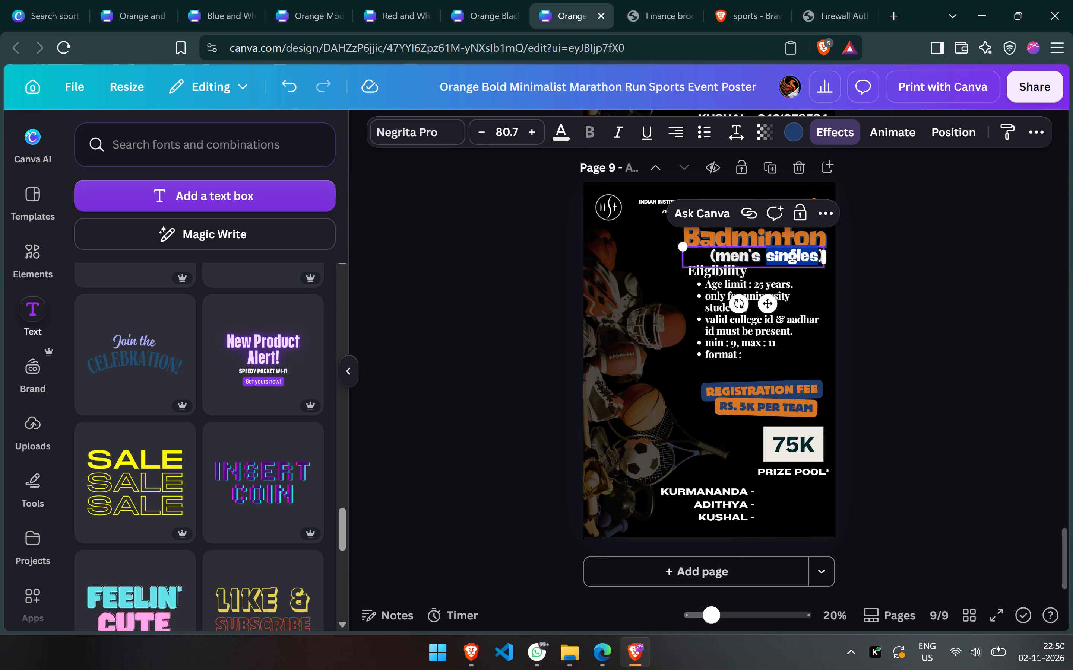
pyautogui.moveTo(684, 245); pyautogui.dragTo(704, 245)
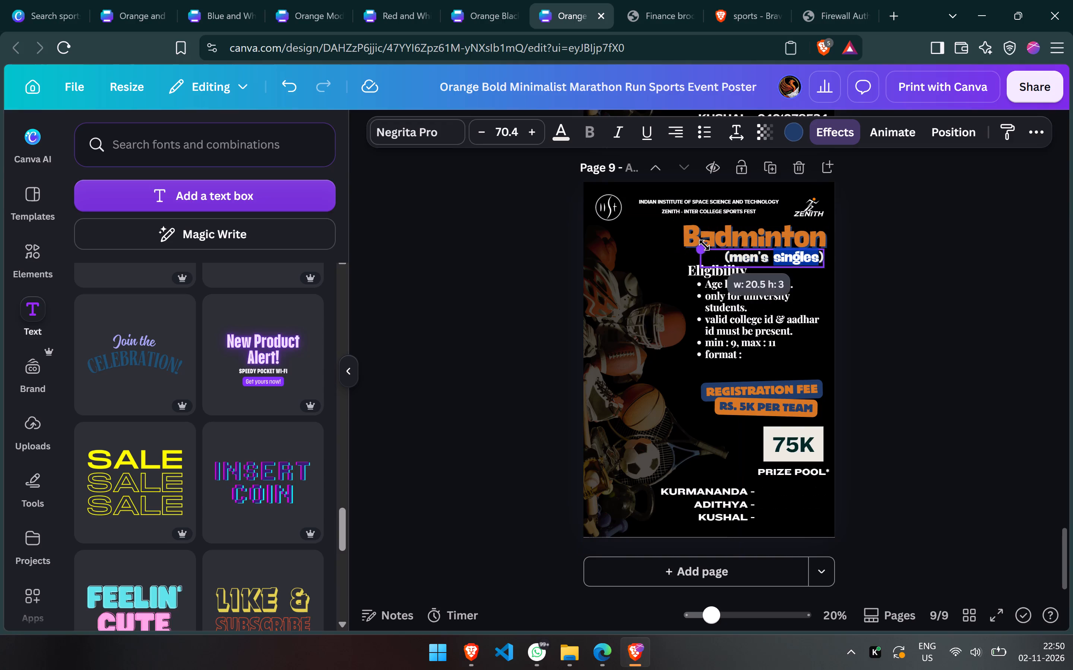
pyautogui.moveTo(704, 245); pyautogui.dragTo(711, 245)
pyautogui.click(937, 300)
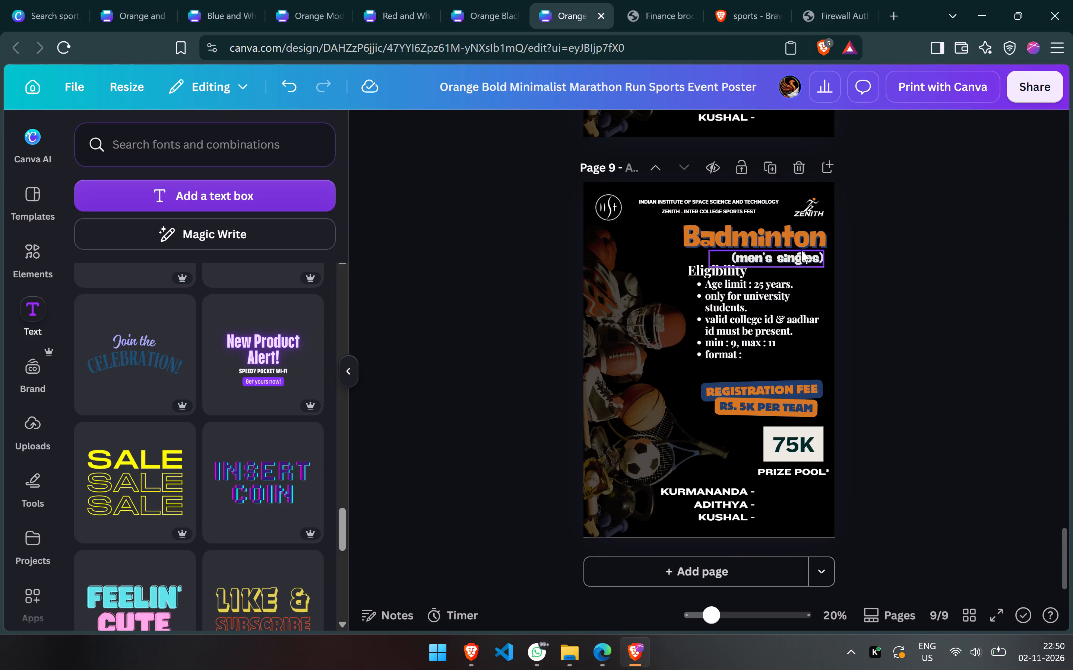
# Reposition the reduced subtitle between the Badminton title and Eligibility heading, aligning its right edge with the "PRIZE POOL" text.
pyautogui.moveTo(793, 259); pyautogui.dragTo(797, 254)
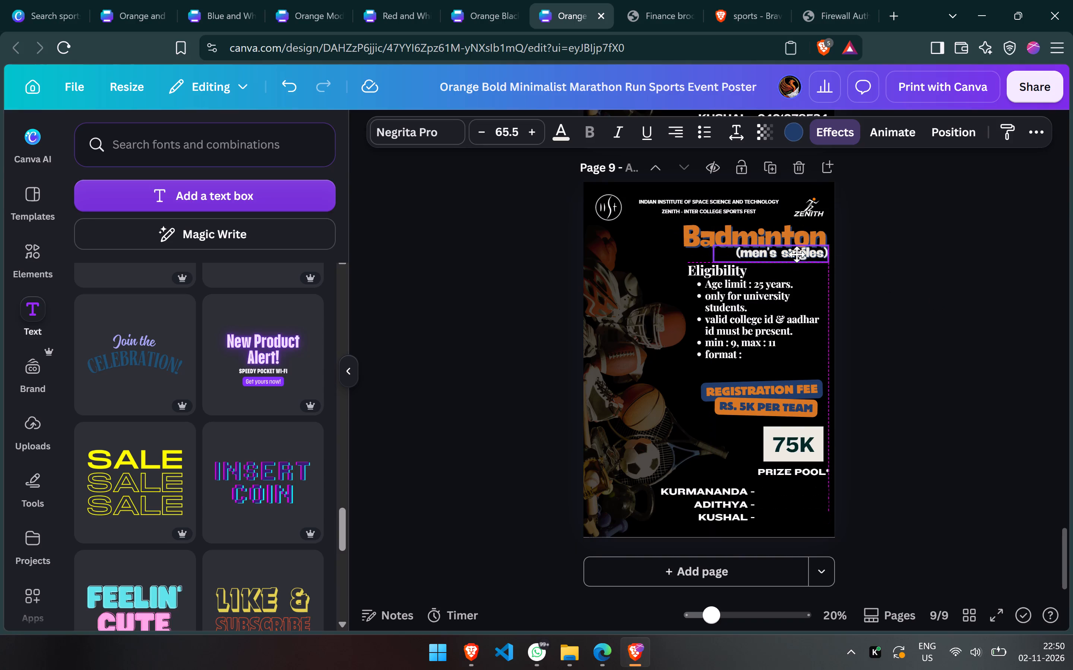
pyautogui.moveTo(797, 254); pyautogui.dragTo(797, 256)
pyautogui.click(909, 276)
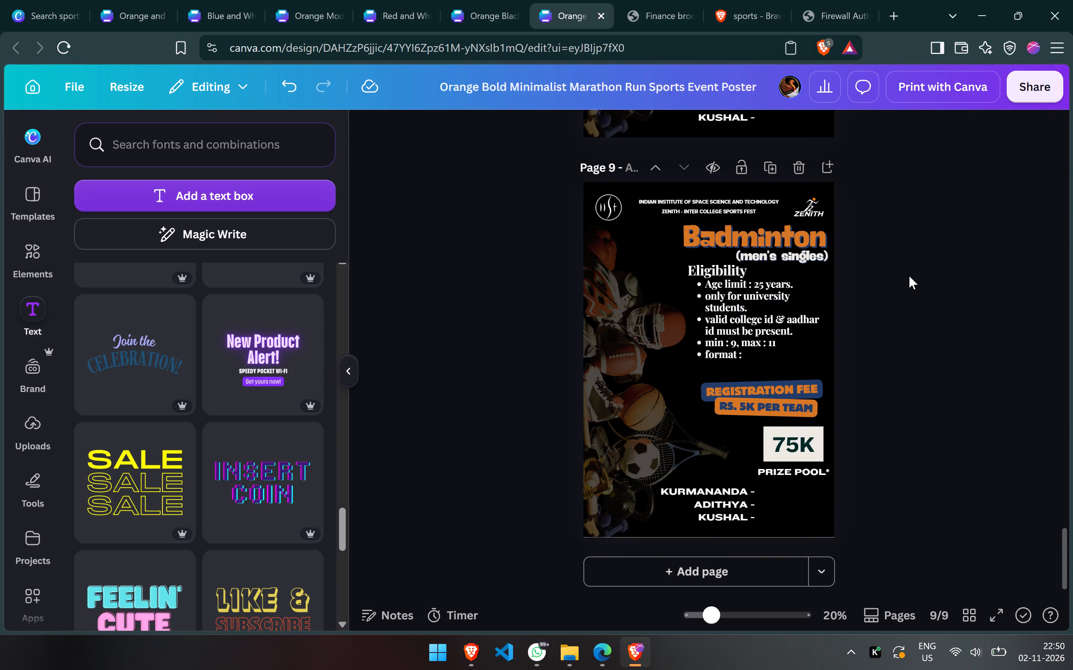
# Duplicate the page 9 Badminton poster.
pyautogui.click(768, 169)
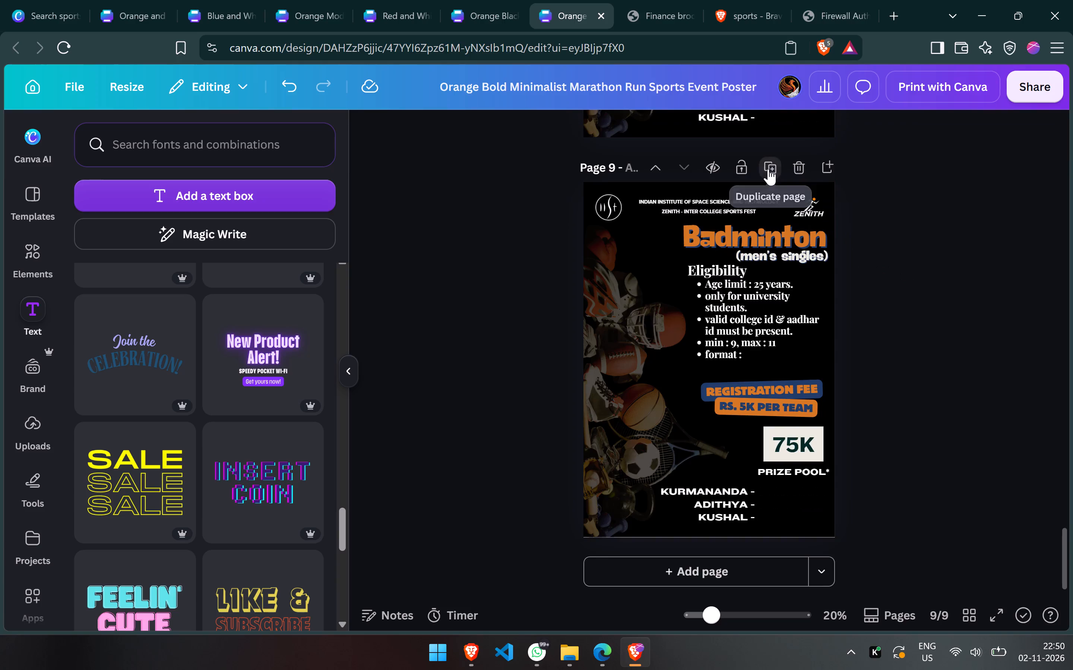
# Open the "(men's singles)" subtitle on page 10 for editing.
pyautogui.doubleClick(758, 255)
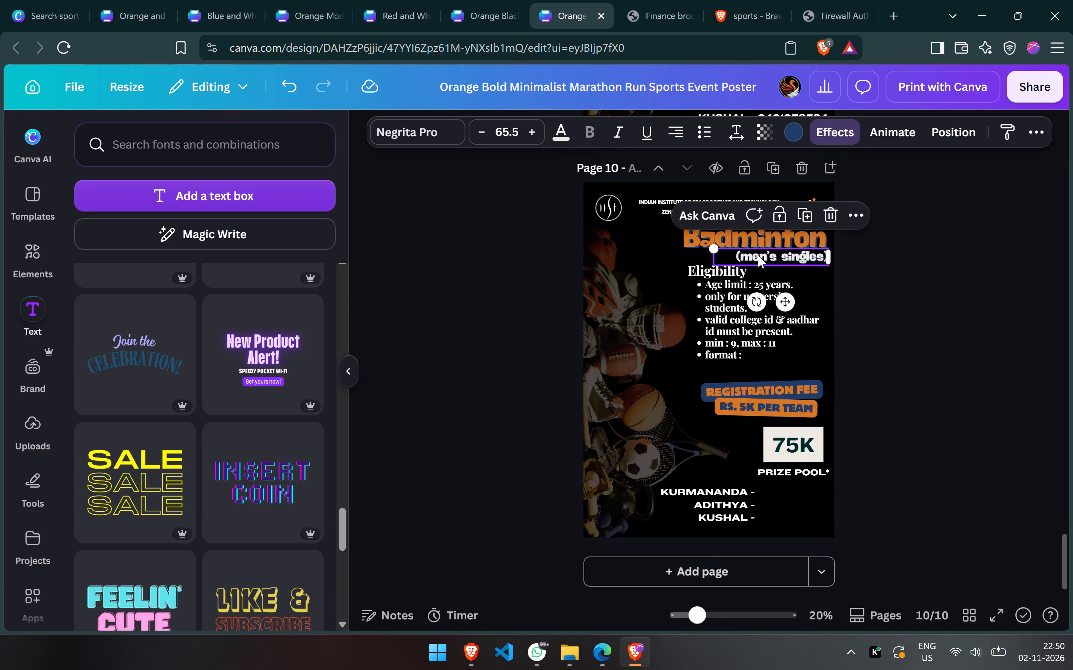
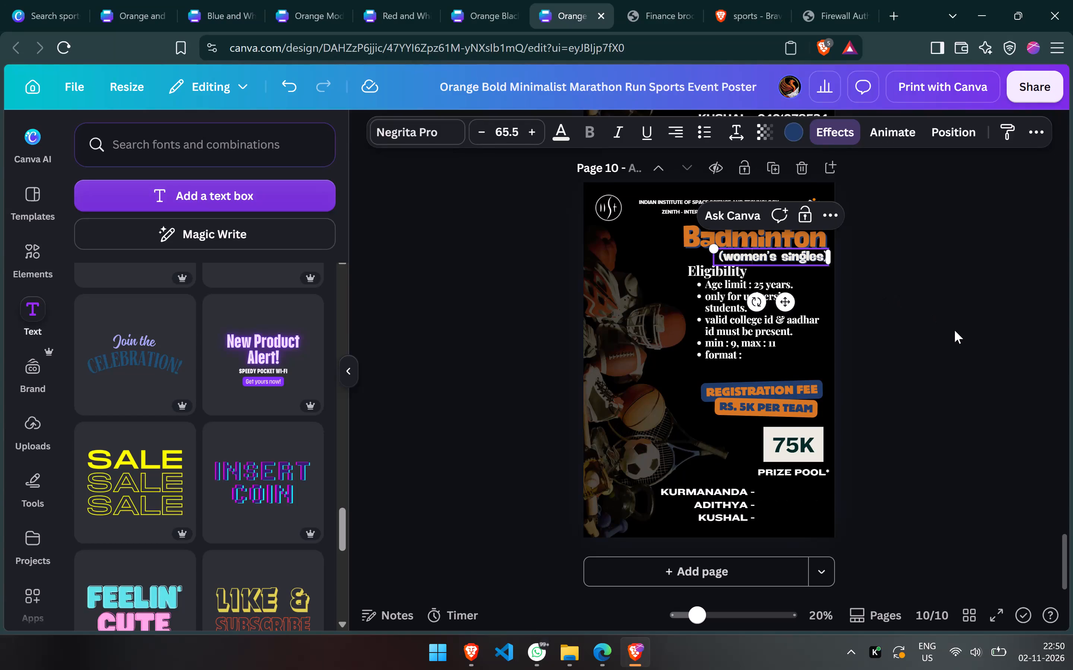
# Duplicate the page 10 Badminton women's singles poster.
pyautogui.click(767, 166)
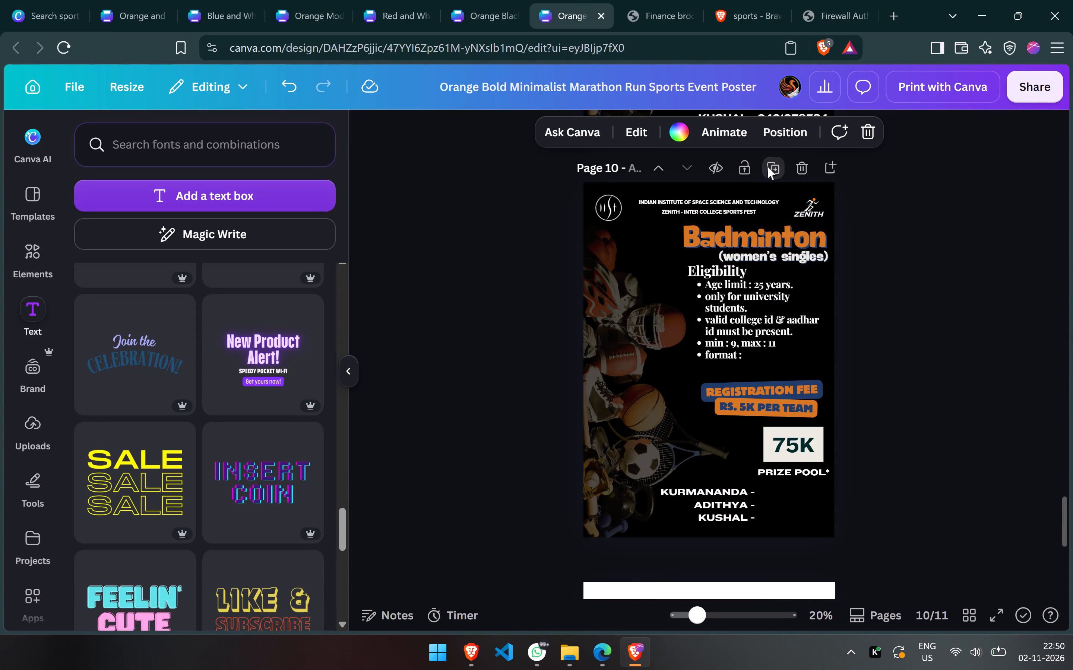
# Replace the subtitle under the Badminton title on page 11 with "(men's doubles)".
pyautogui.doubleClick(746, 256)
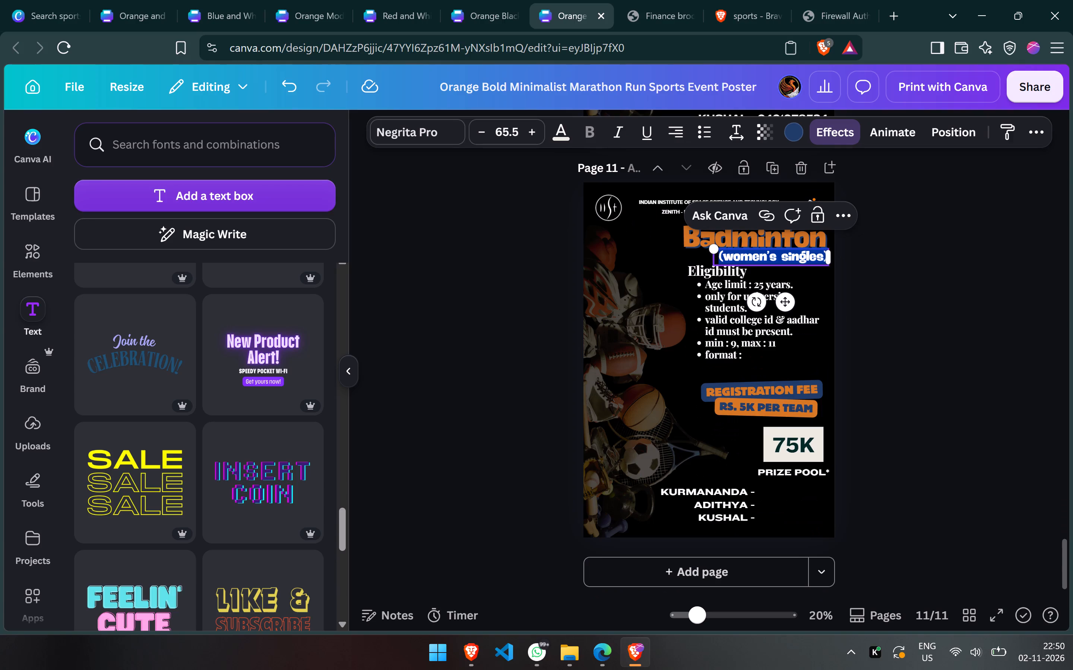
pyautogui.write('()')
pyautogui.press('Left')
pyautogui.write("men's doubles")
pyautogui.click(843, 303)
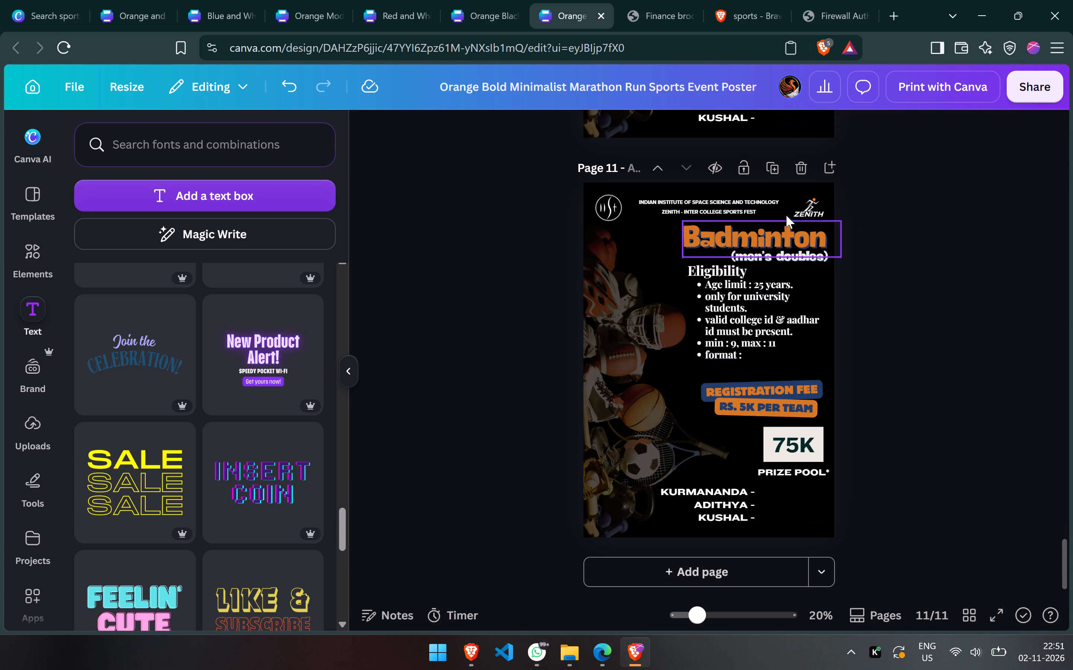
# Duplicate the page 11 Badminton men's doubles poster.
pyautogui.click(772, 167)
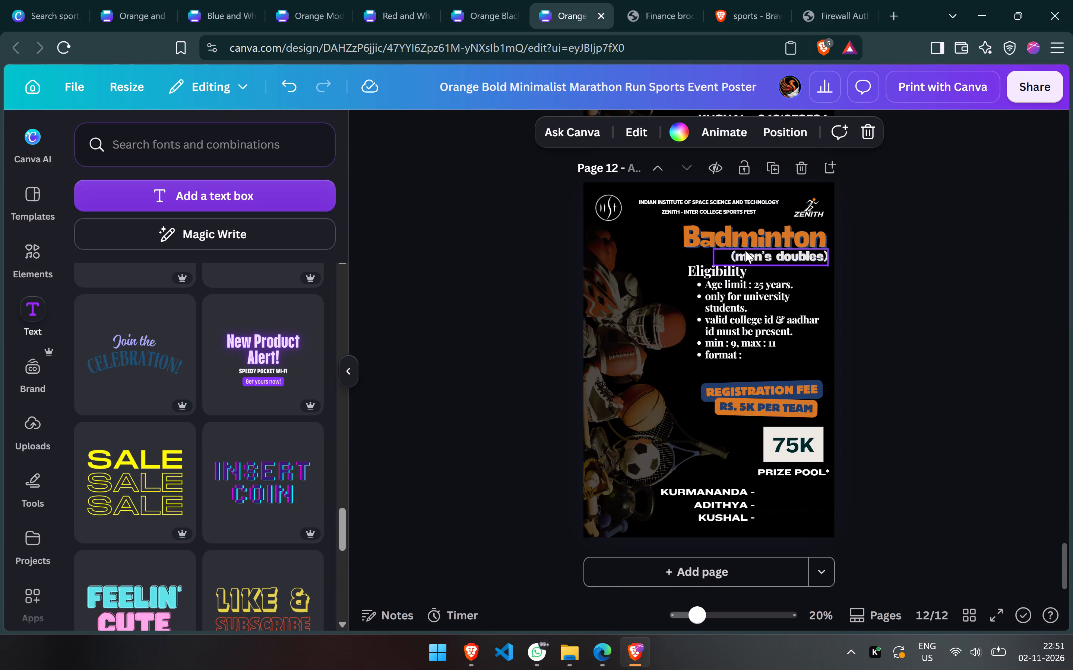
# Change the subtitle under the Badminton title on page 12 to read "(mixed doubles)".
pyautogui.doubleClick(748, 254)
pyautogui.doubleClick(748, 254)
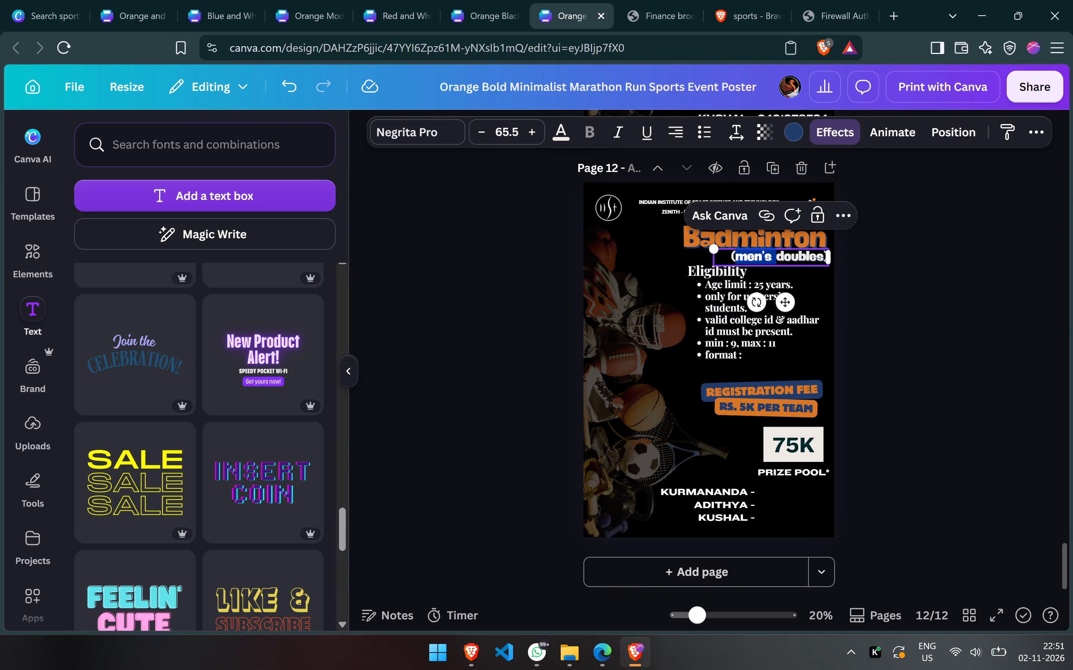
pyautogui.write('mixed')
pyautogui.press('space')
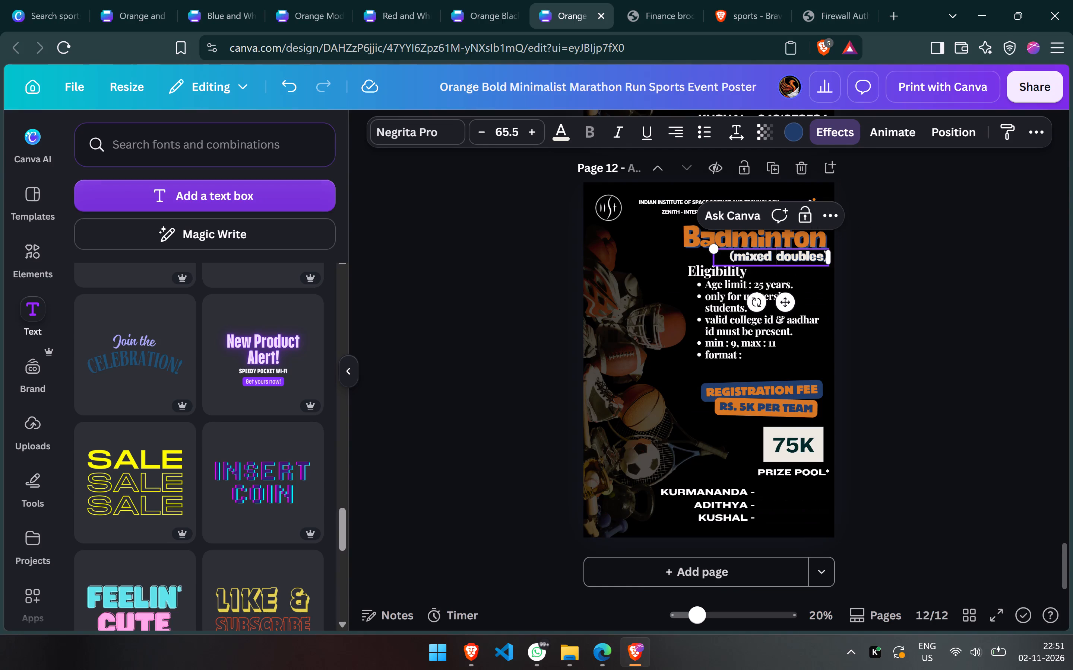
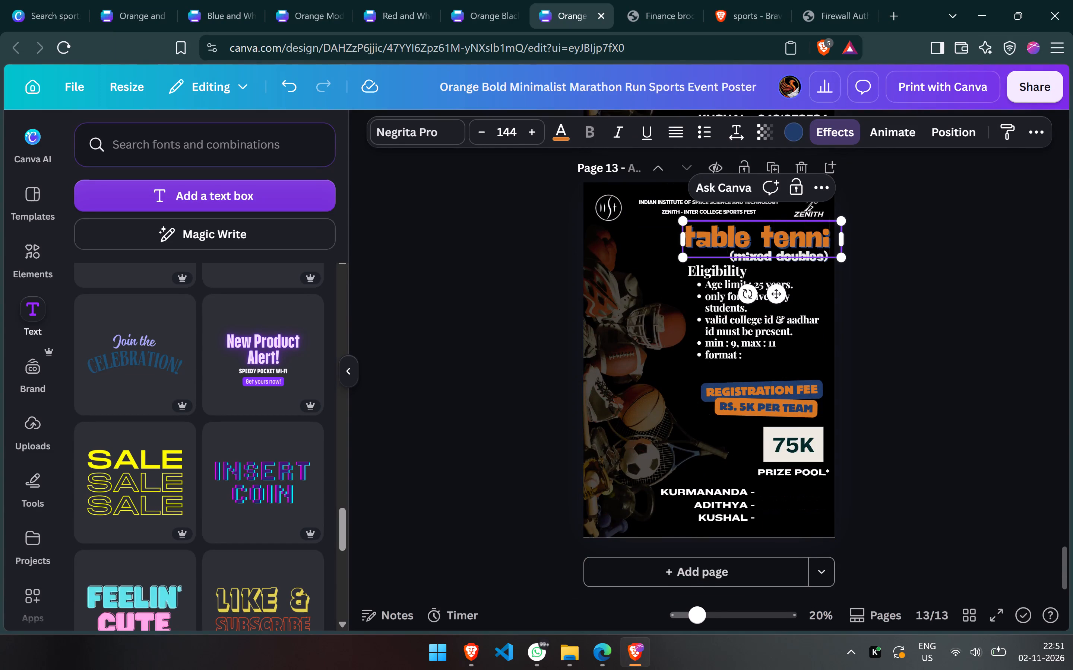
# Complete the page 13 title as "table tennis" and fit it on one line at font size 127.
pyautogui.write('s')
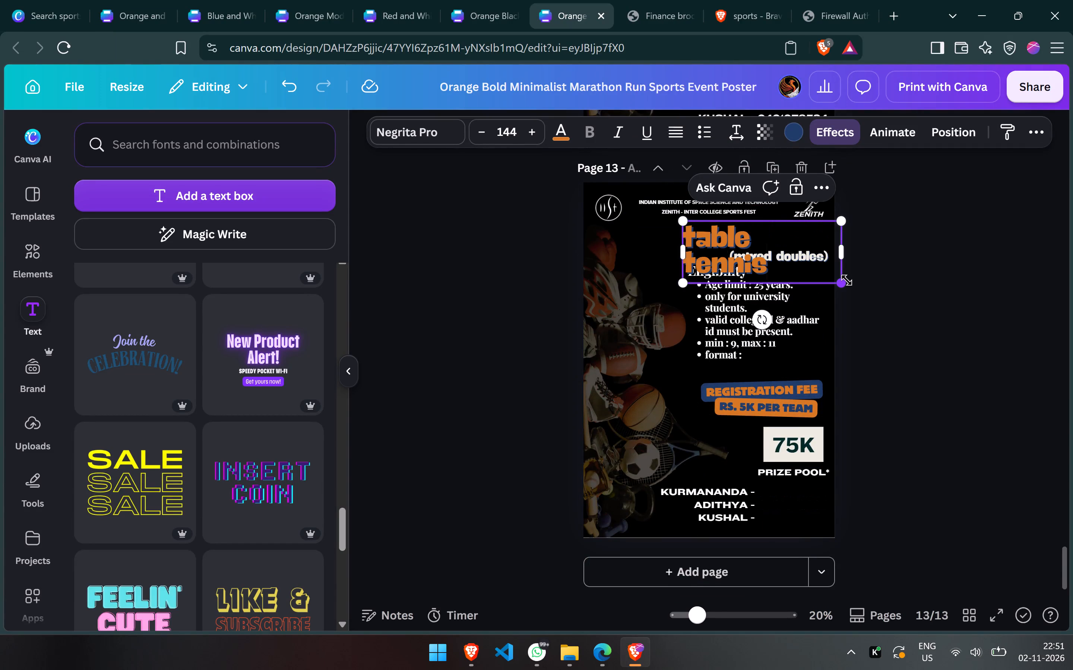
pyautogui.moveTo(846, 280); pyautogui.dragTo(828, 273)
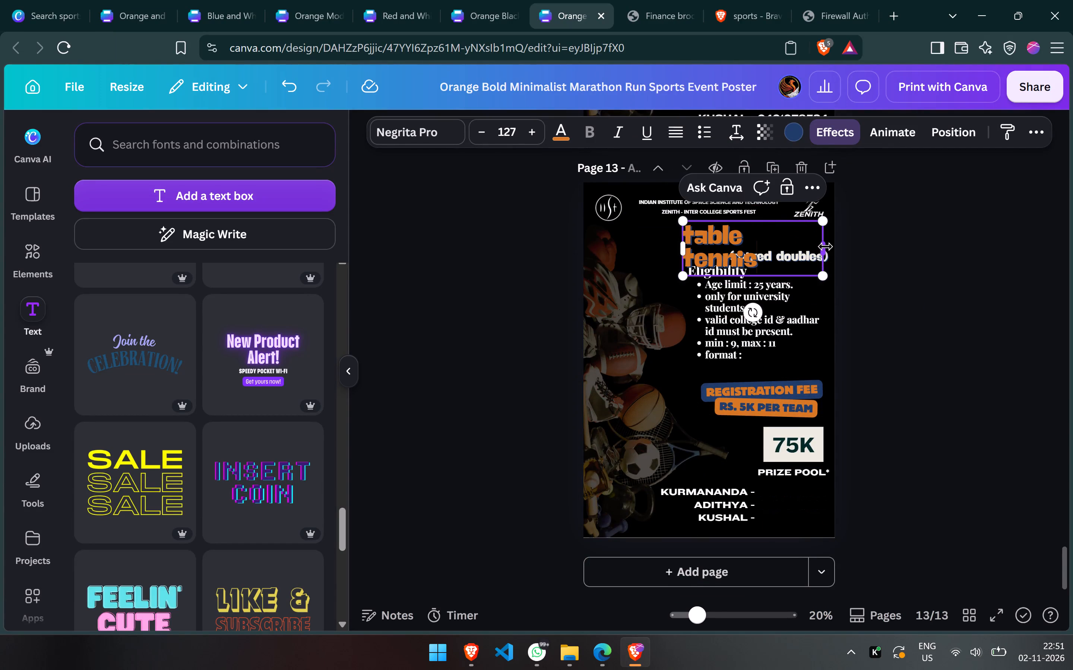
pyautogui.moveTo(825, 246); pyautogui.dragTo(856, 243)
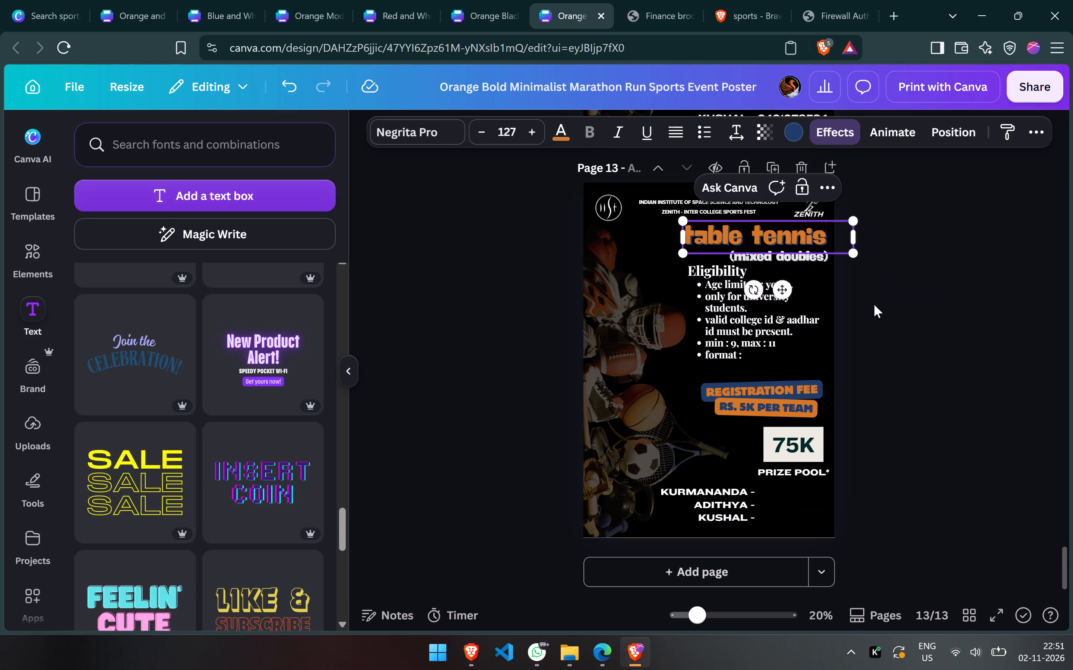
pyautogui.click(874, 304)
# Replace the whole page 13 title with the capitalised text "Table Tennis".
pyautogui.doubleClick(817, 243)
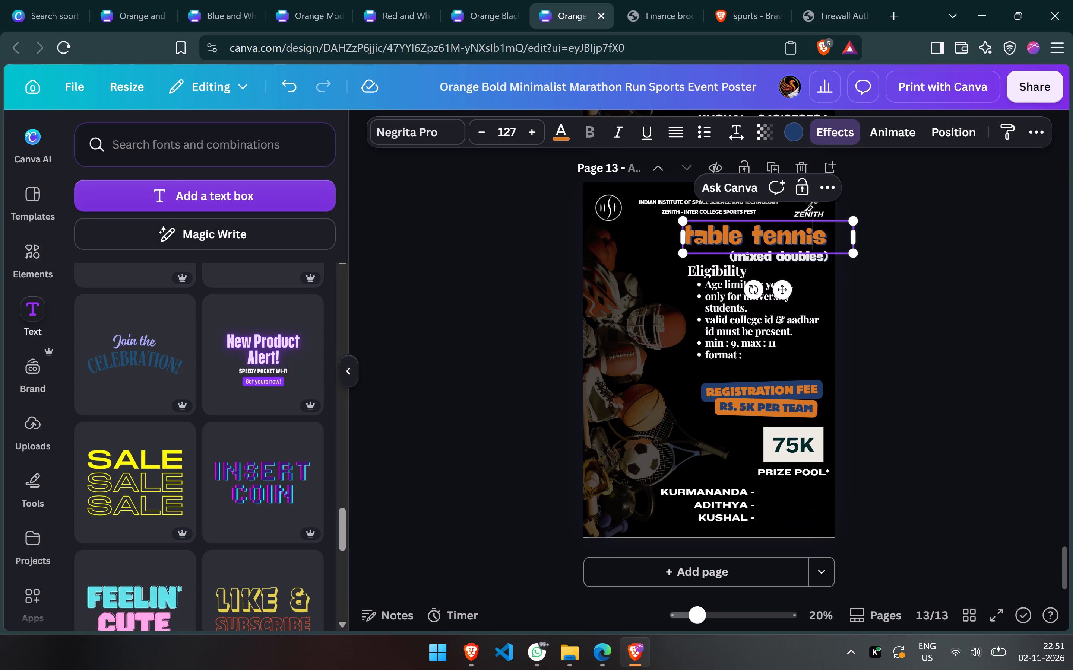
pyautogui.doubleClick(817, 243)
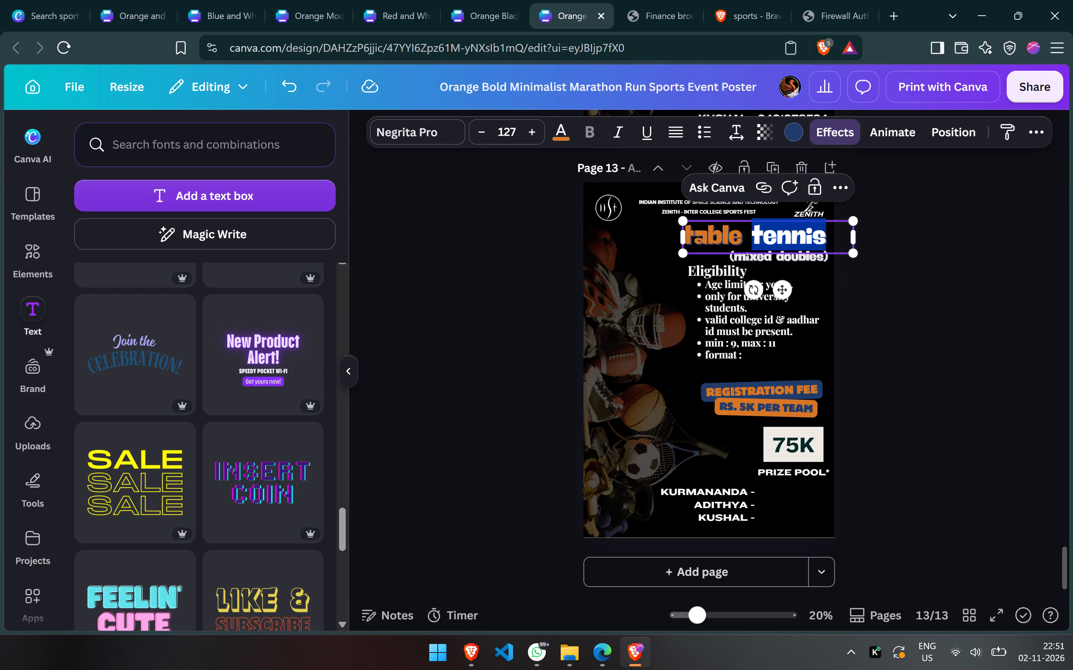
pyautogui.hotkey('ctrl', 'a')
pyautogui.write('Table Tennis')
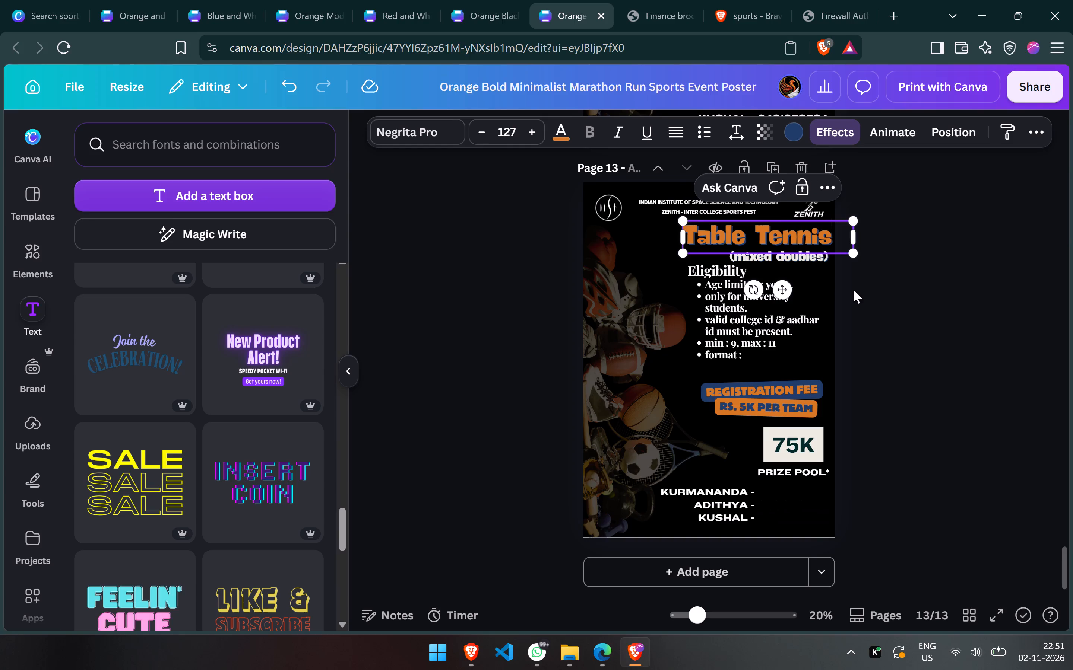
# Scale the Table Tennis title on page 13 down slightly to a font size of about 124.
pyautogui.moveTo(852, 251); pyautogui.dragTo(848, 248)
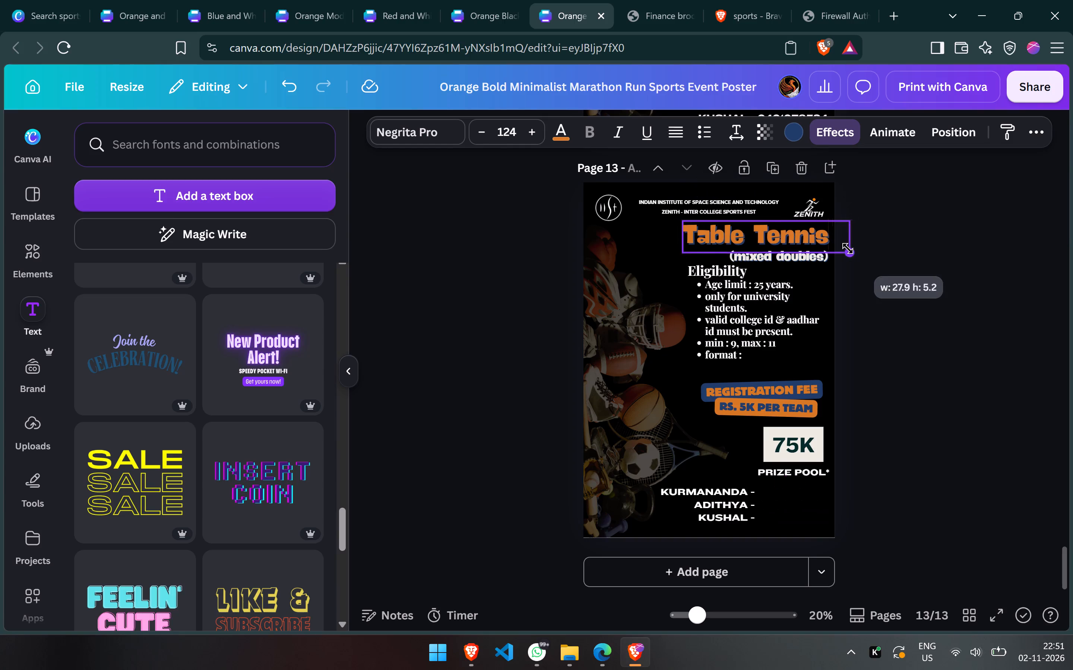
pyautogui.moveTo(848, 248); pyautogui.dragTo(848, 249)
pyautogui.click(921, 293)
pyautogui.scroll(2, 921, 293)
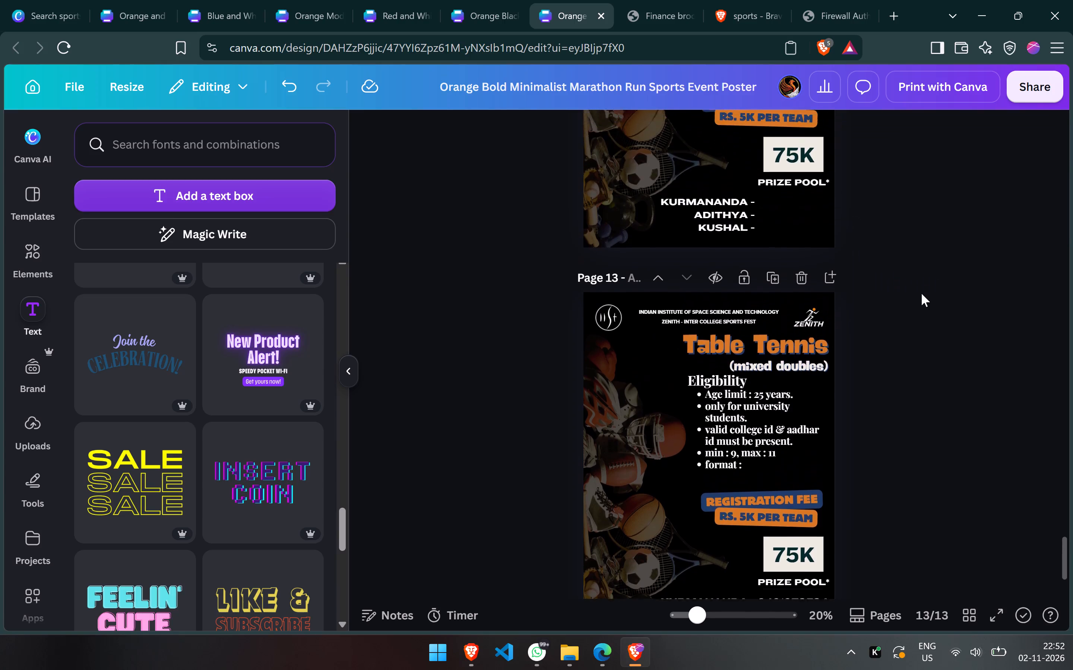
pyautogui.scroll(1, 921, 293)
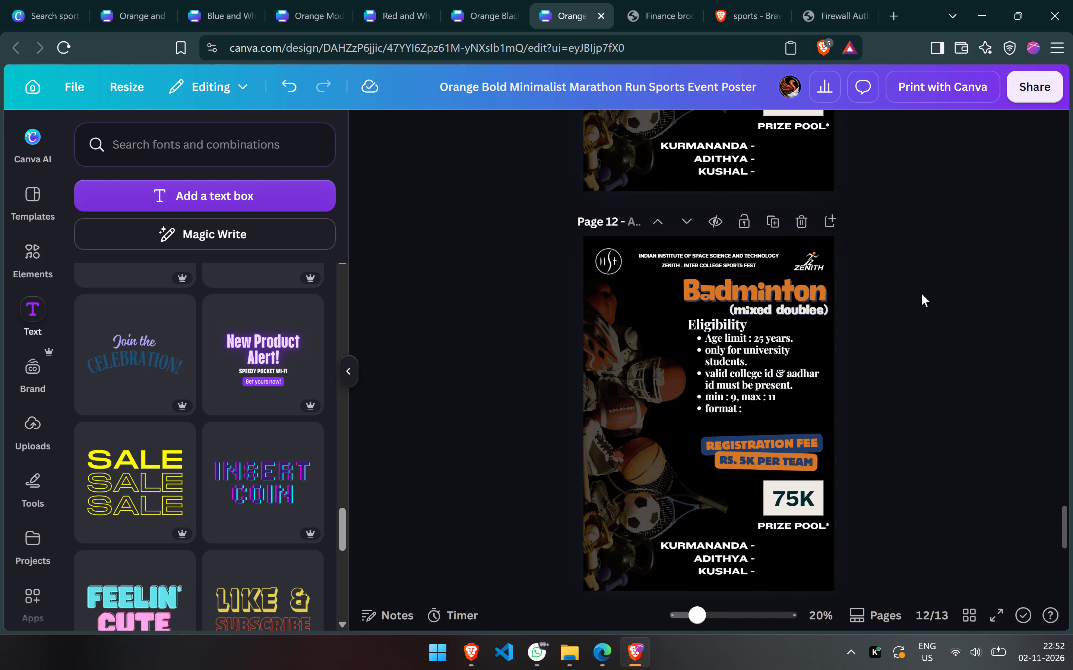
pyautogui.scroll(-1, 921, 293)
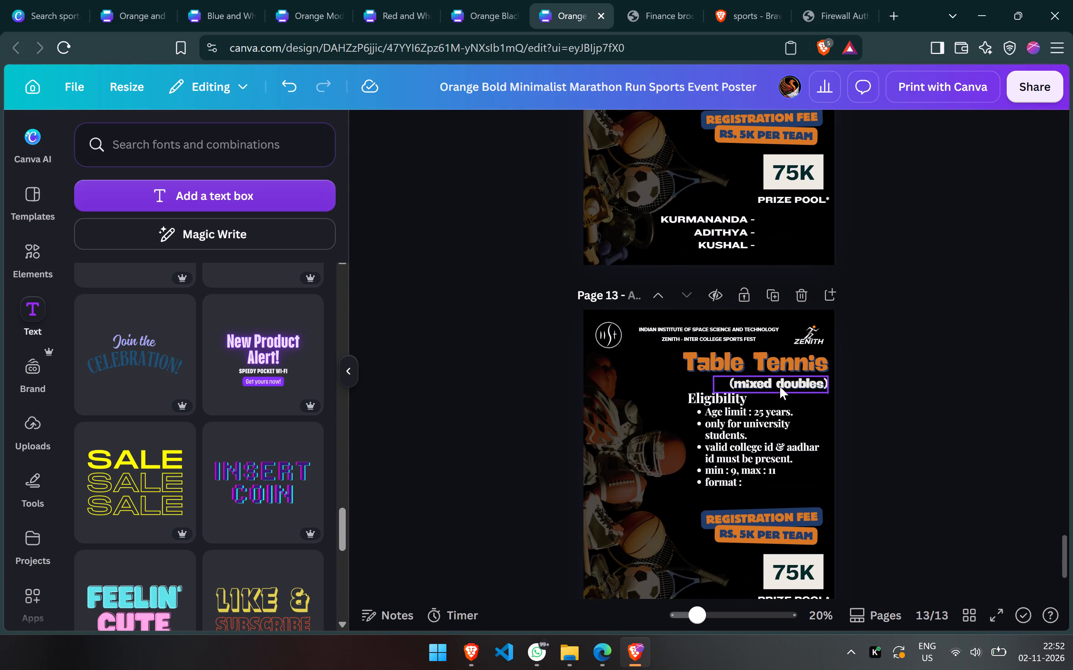
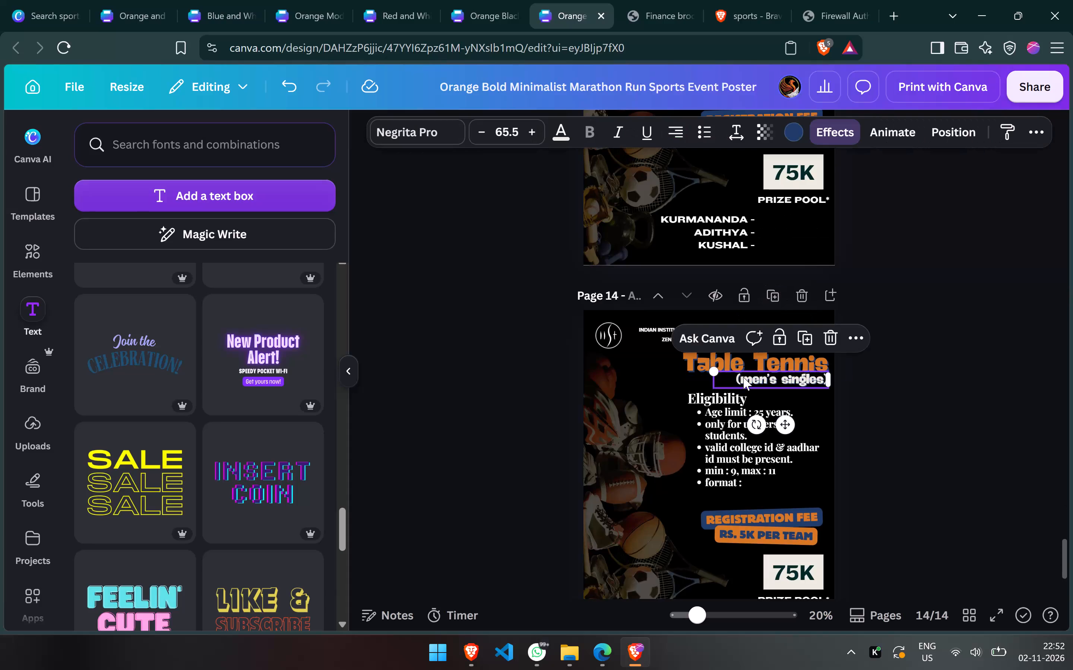
# Change the subtitle under the Table Tennis title on page 14 to read "(women's singles)".
pyautogui.click(743, 377)
pyautogui.press('Left')
pyautogui.press('w')
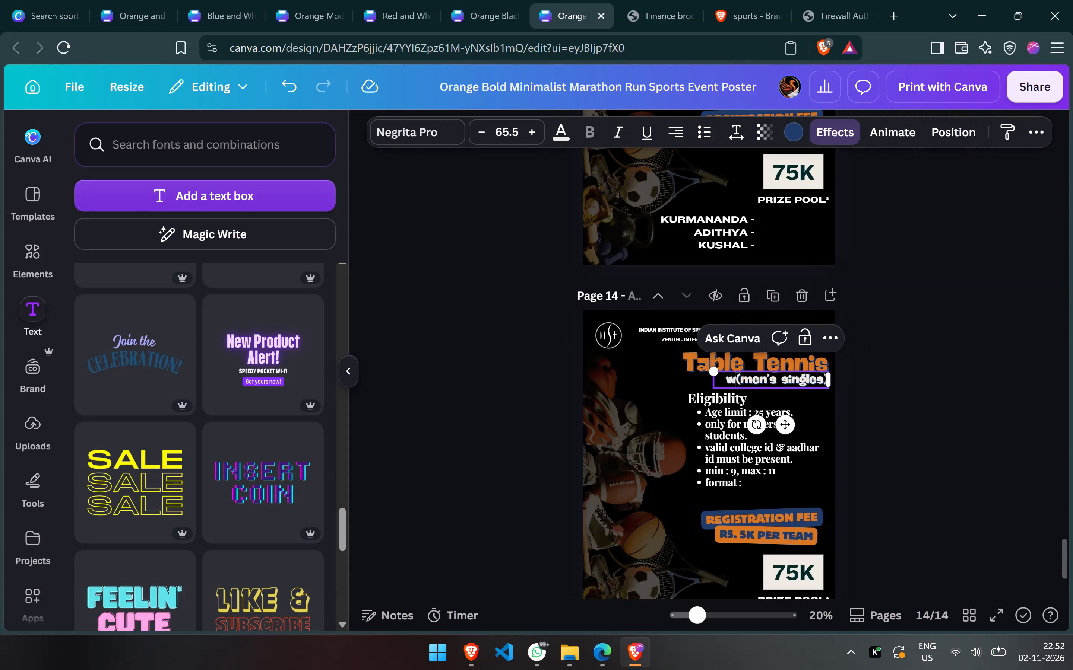
pyautogui.press('BackSpace')
pyautogui.press('Right')
pyautogui.write('women')
pyautogui.press('BackSpace')
pyautogui.press('BackSpace')
pyautogui.press('BackSpace')
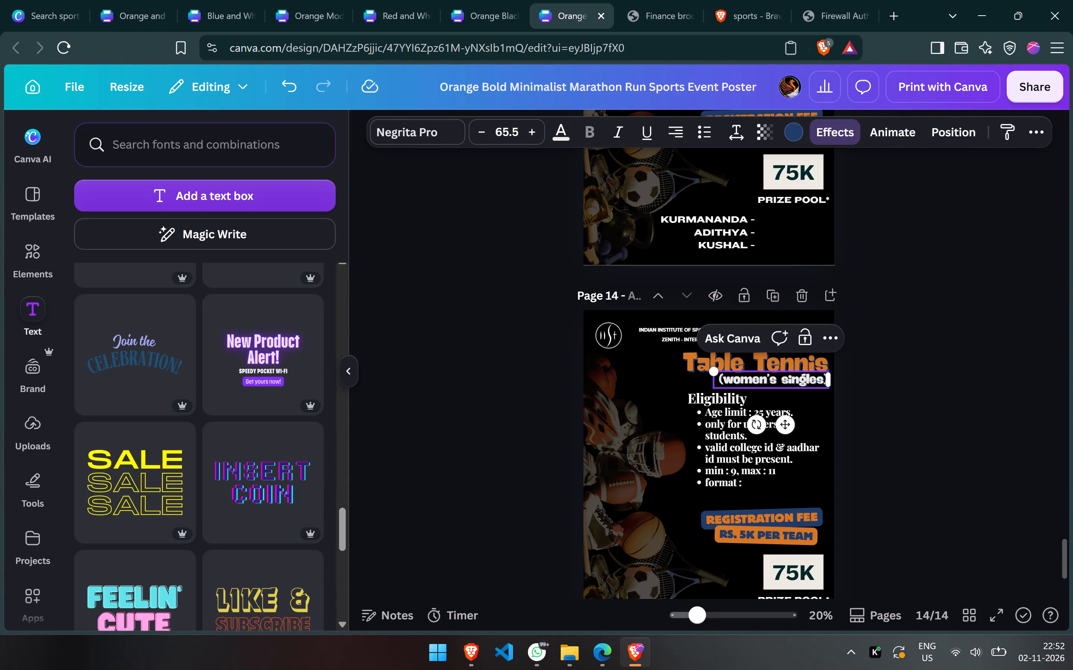
pyautogui.click(833, 411)
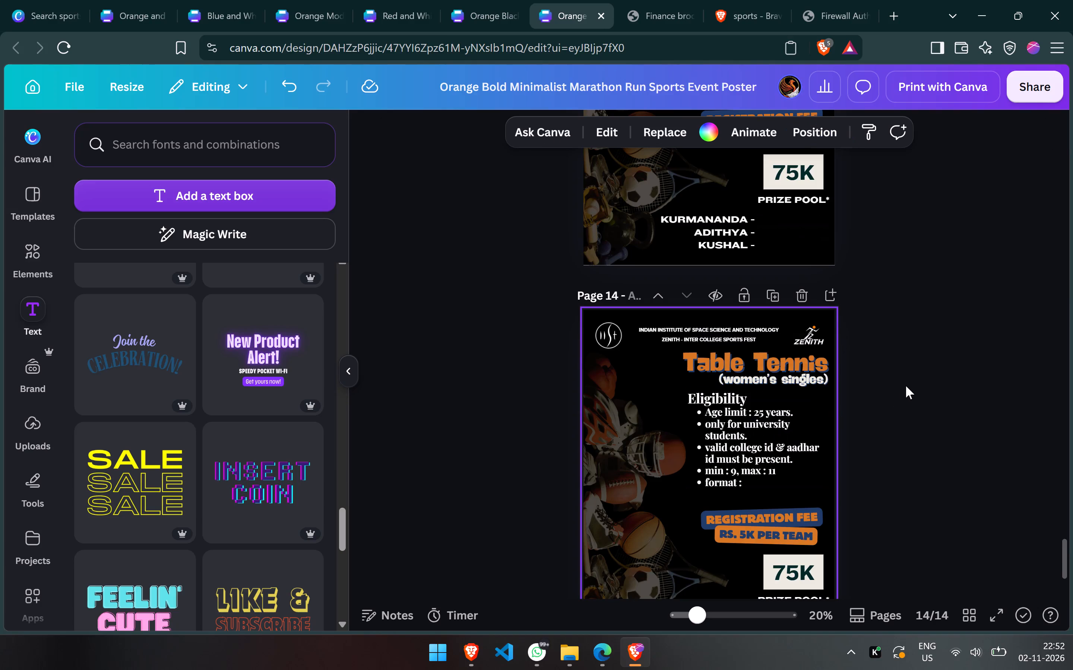
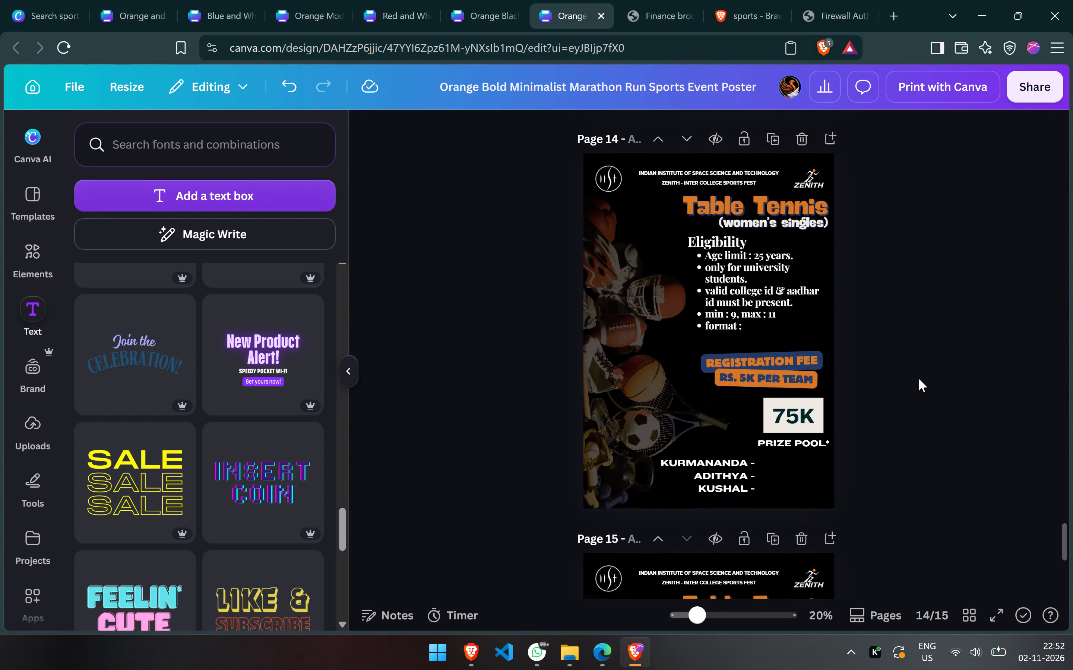
# Review the design's earlier pages, checking the About page and the Football and Cricket posters.
pyautogui.scroll(18, 919, 379)
pyautogui.scroll(-3, 919, 379)
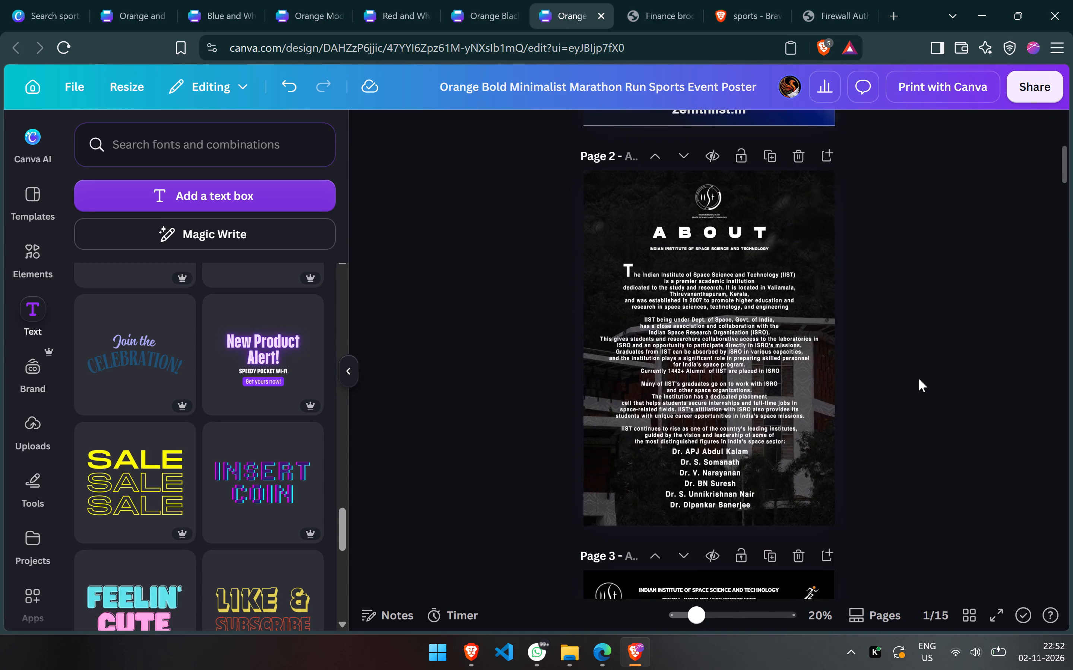
pyautogui.scroll(-4, 919, 379)
pyautogui.scroll(1, 919, 379)
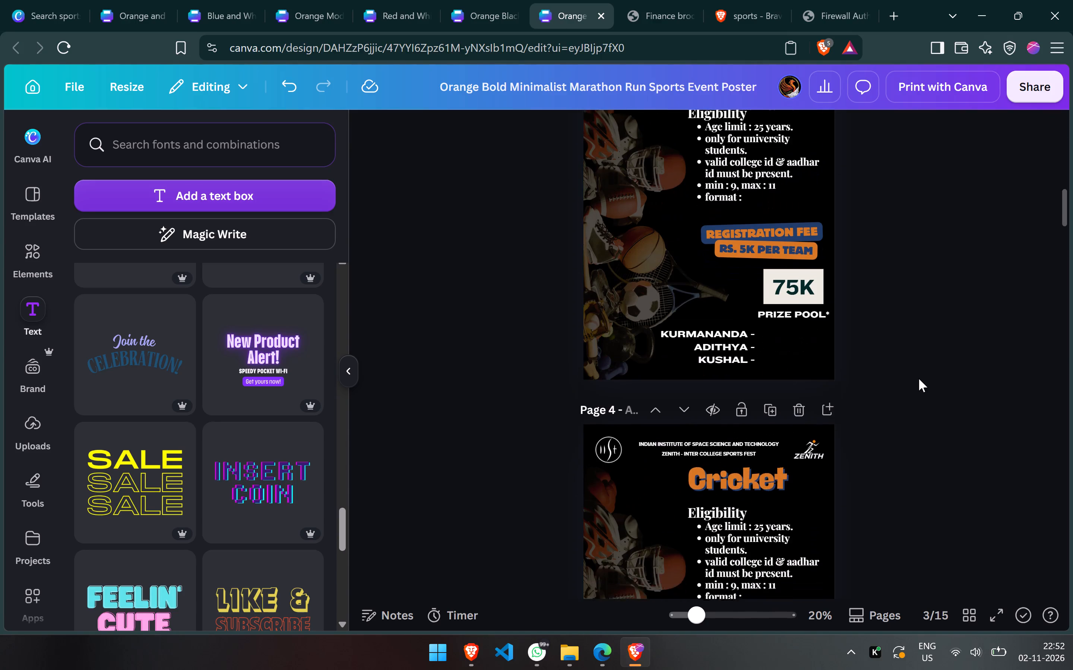
pyautogui.scroll(1, 919, 379)
pyautogui.scroll(-4, 919, 379)
pyautogui.scroll(1, 919, 379)
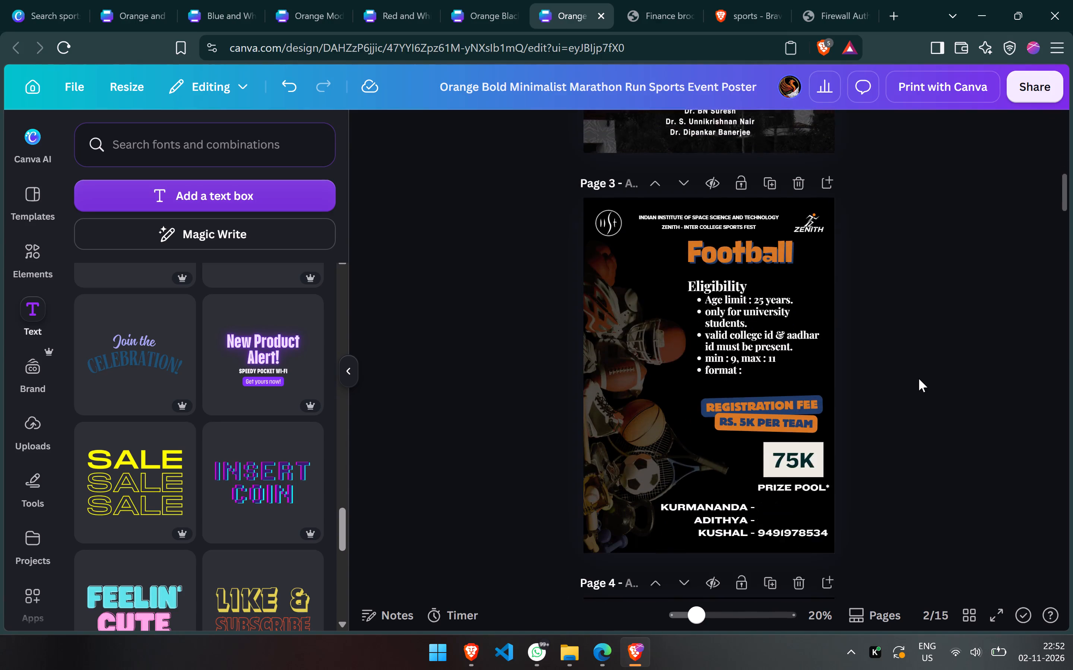
pyautogui.scroll(3, 919, 379)
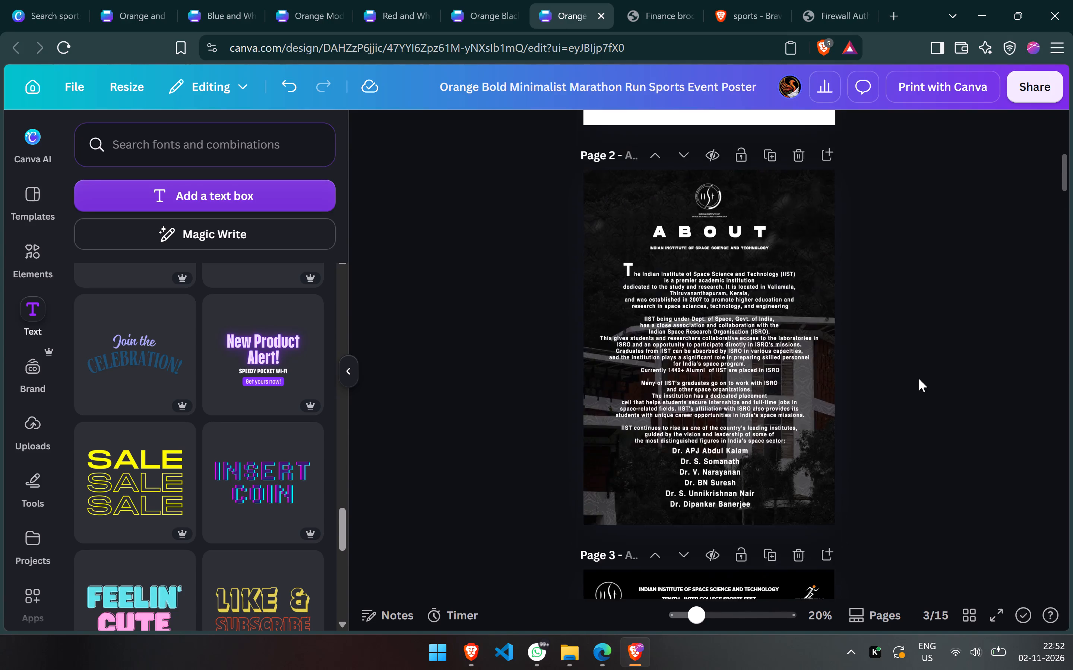
pyautogui.scroll(-5, 919, 379)
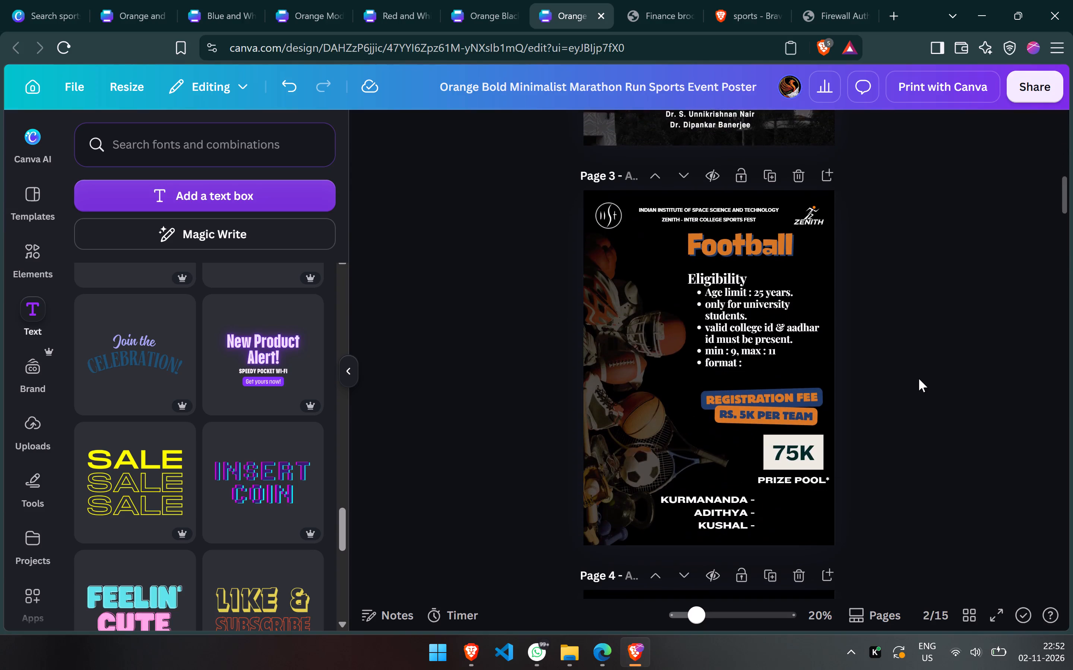
pyautogui.scroll(-4, 919, 379)
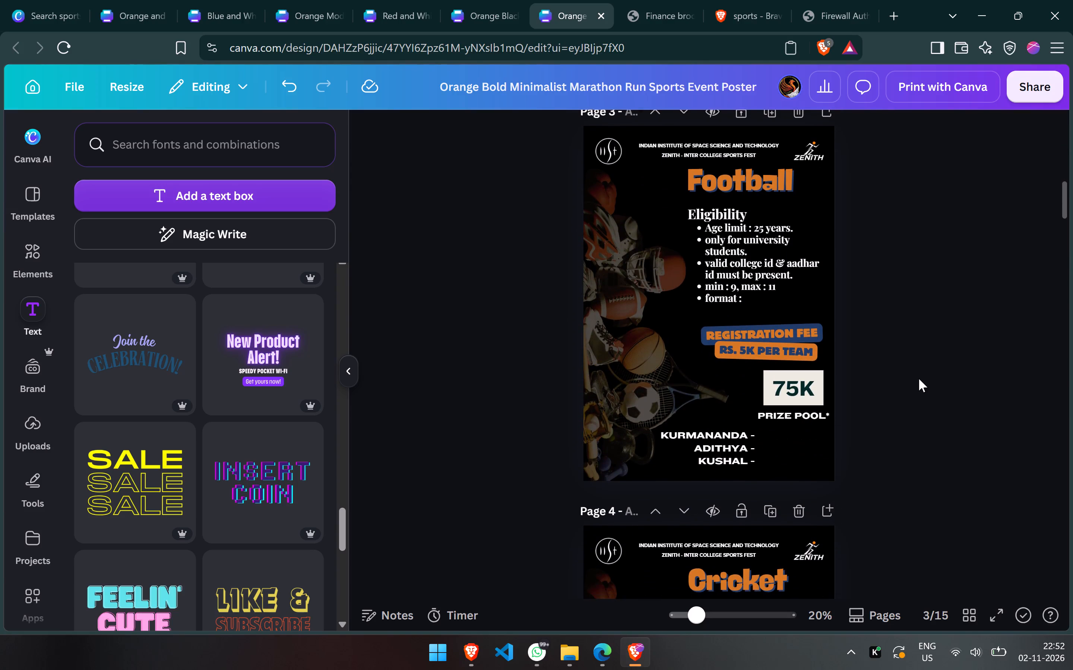
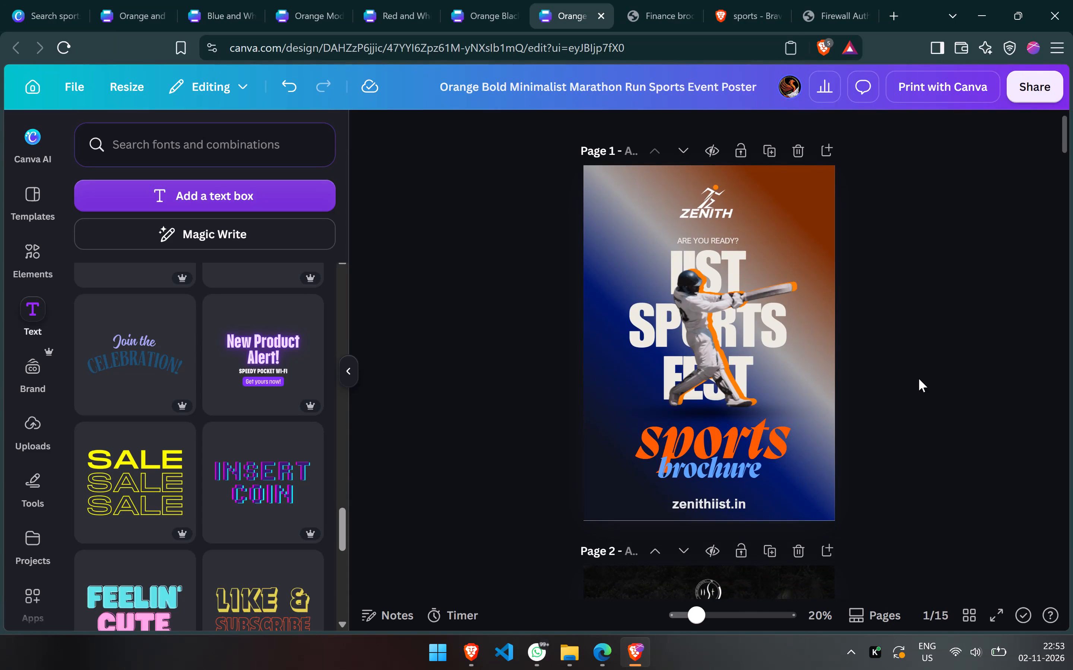
# Look through the whole design from the cover to the Table Tennis mixed doubles poster, and return to the cover.
pyautogui.click(919, 379)
pyautogui.scroll(-5, 919, 379)
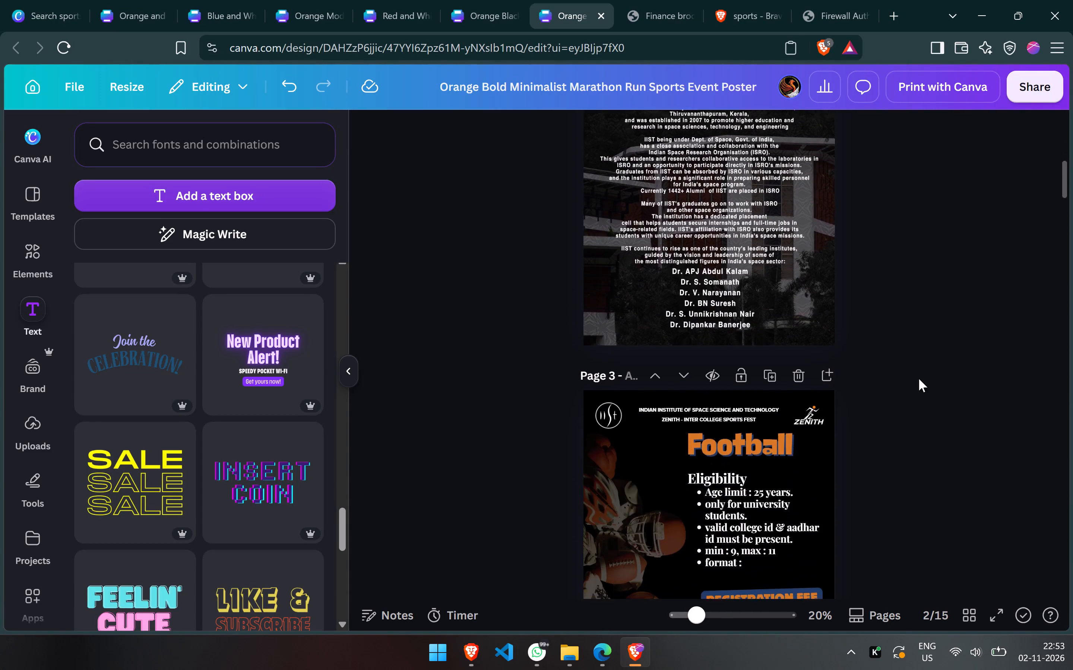
pyautogui.scroll(-3, 919, 379)
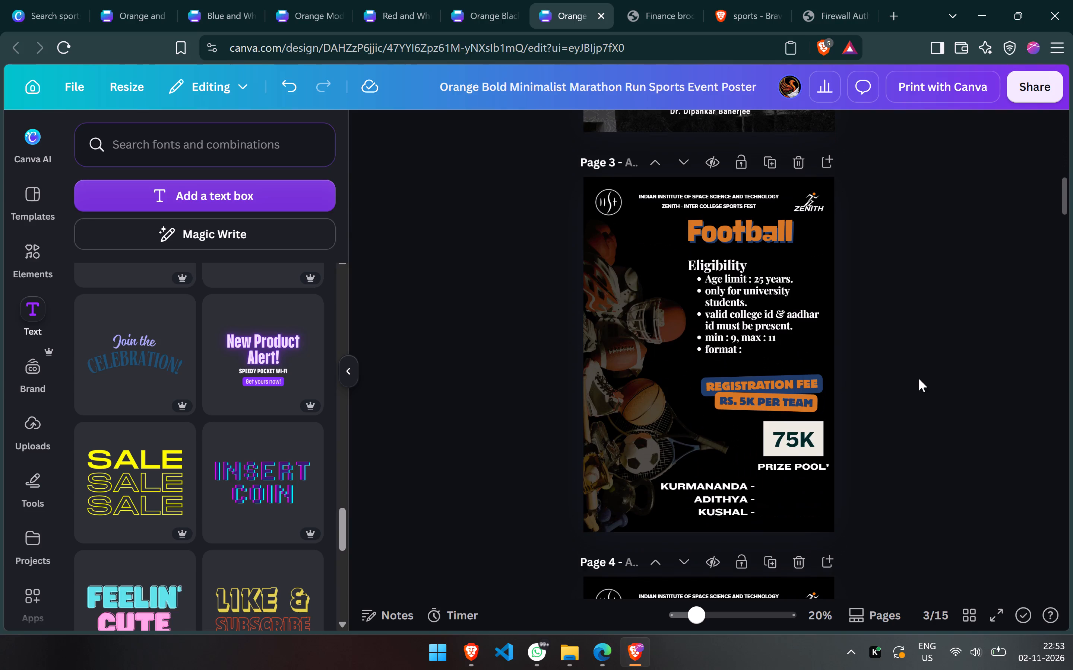
pyautogui.scroll(-3, 919, 379)
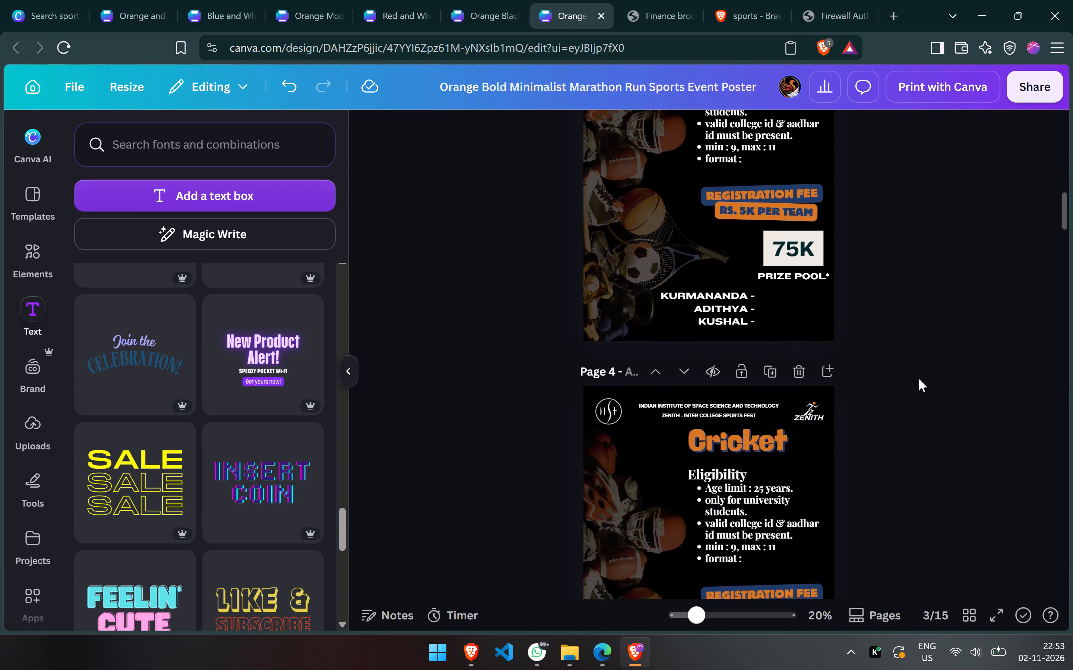
pyautogui.scroll(-10, 919, 379)
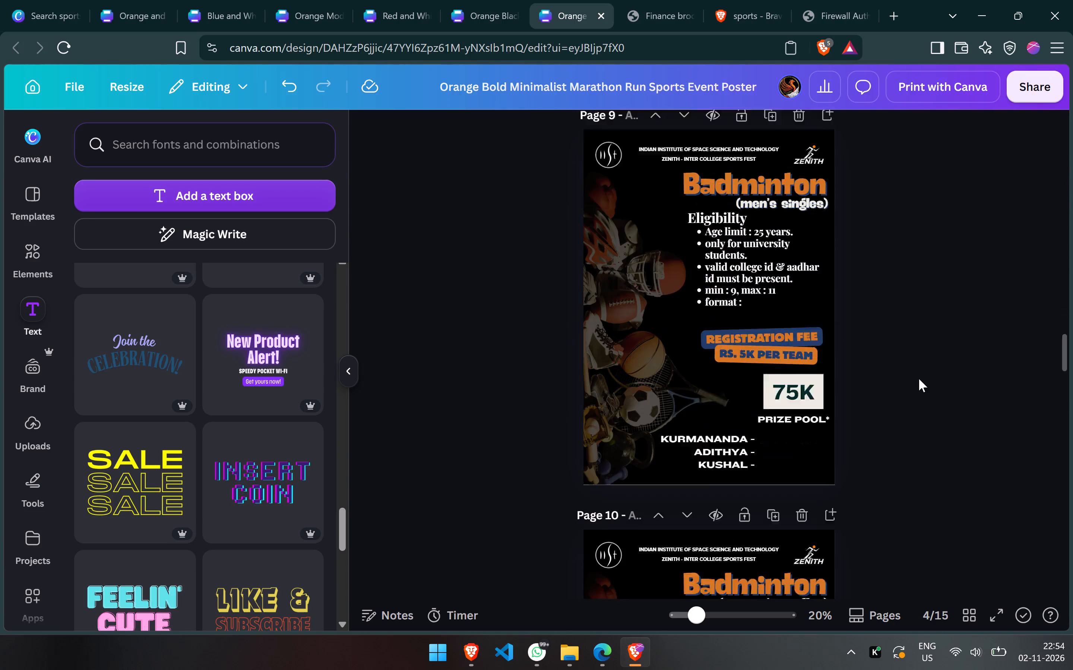
pyautogui.scroll(-12, 919, 379)
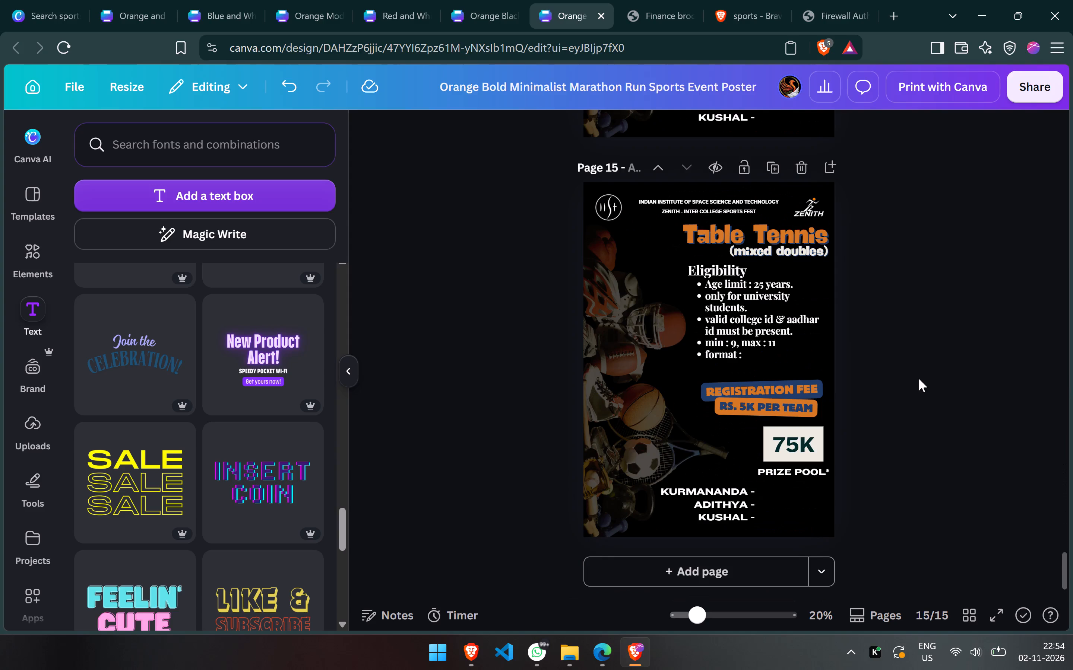
pyautogui.scroll(10, 919, 379)
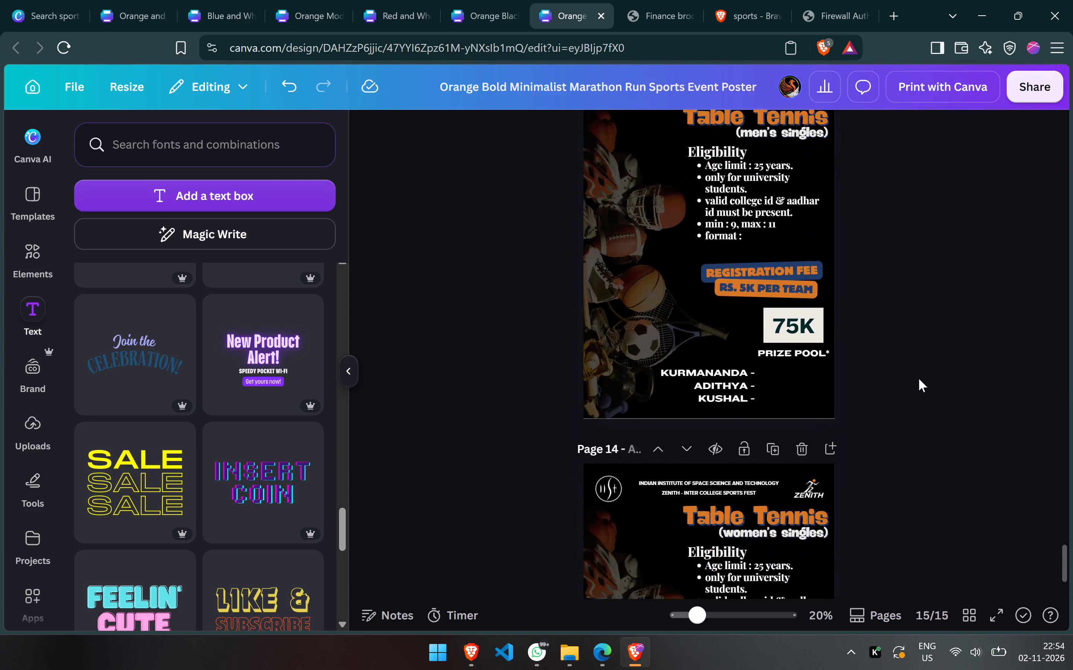
pyautogui.scroll(15, 919, 379)
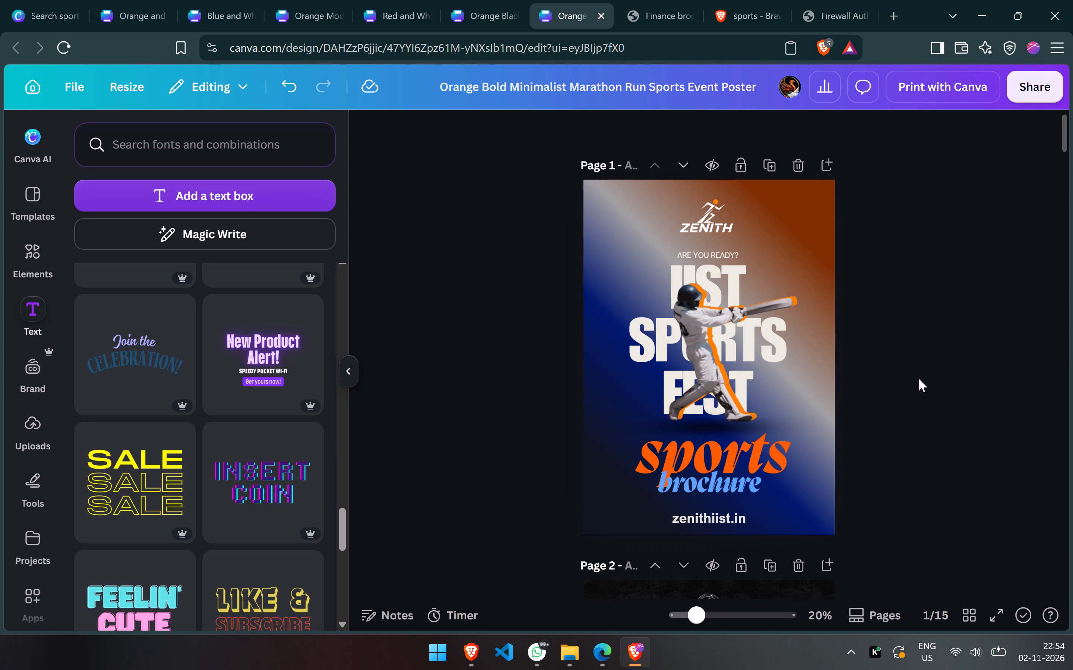
# Review the sport posters again in order, from Basketball through Volleyball, Chess and Badminton to the Table Tennis pages.
pyautogui.scroll(-8, 919, 379)
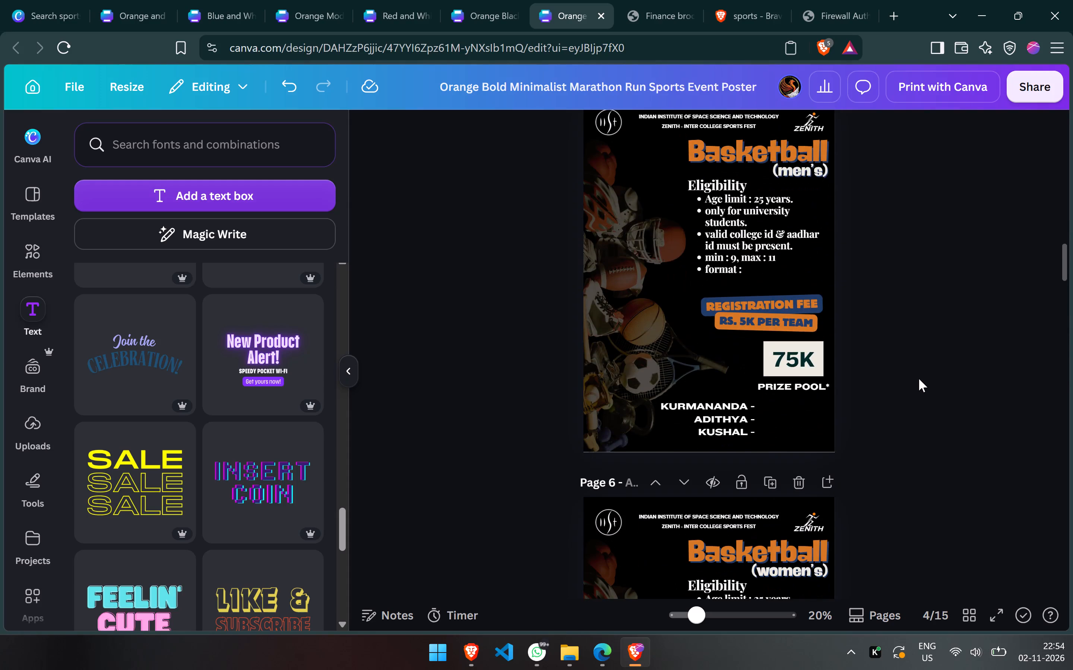
pyautogui.scroll(-6, 919, 379)
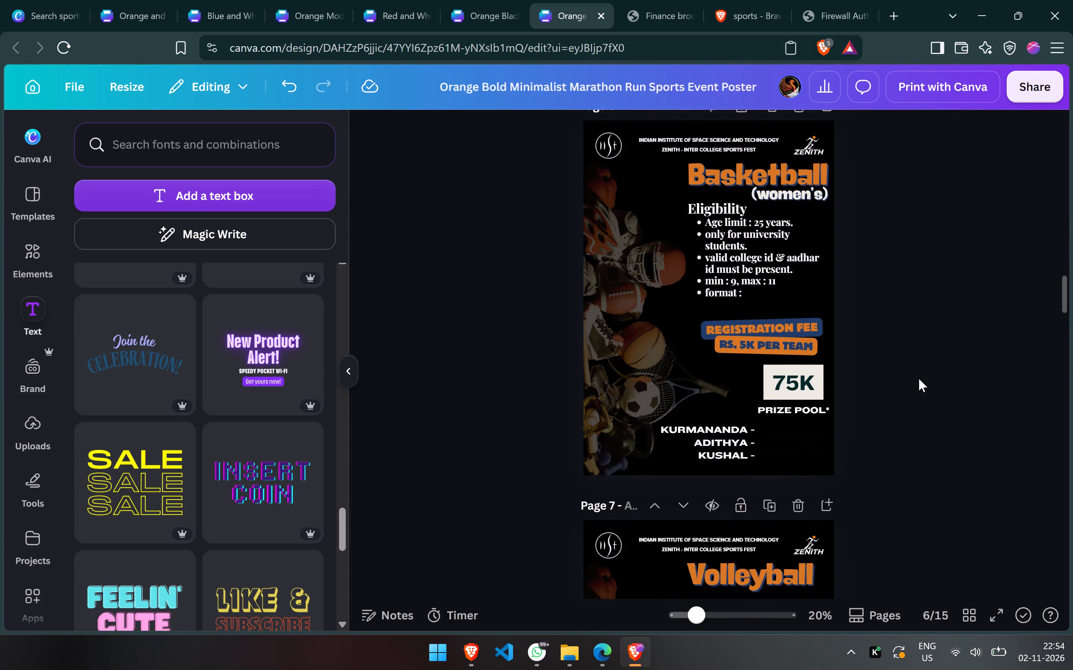
pyautogui.scroll(-7, 919, 379)
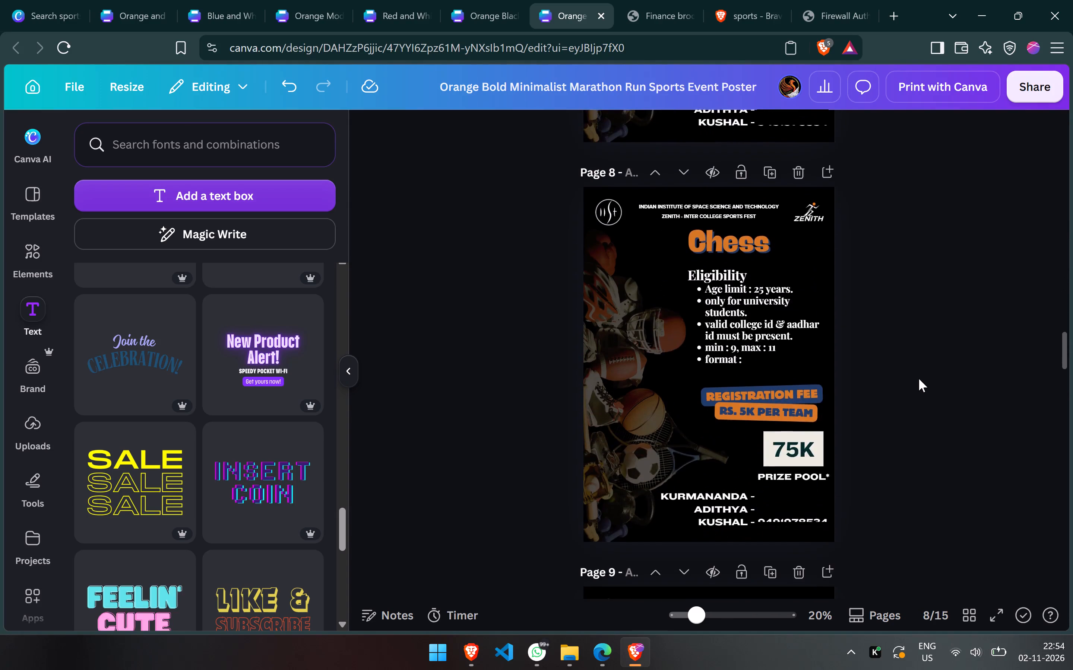
pyautogui.scroll(-7, 919, 379)
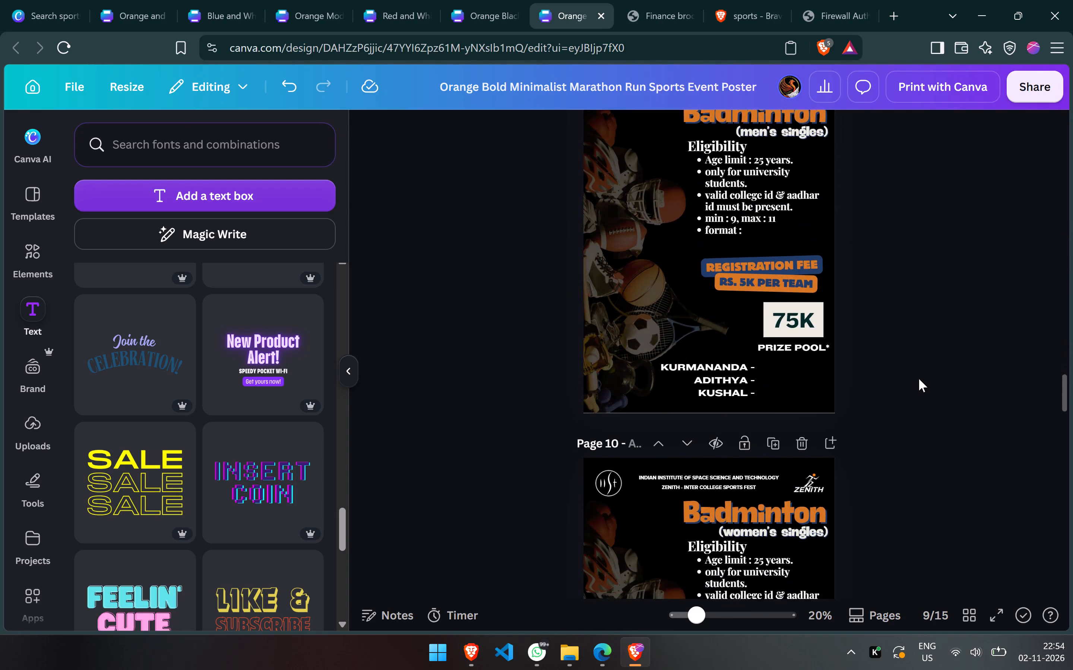
pyautogui.scroll(-7, 919, 379)
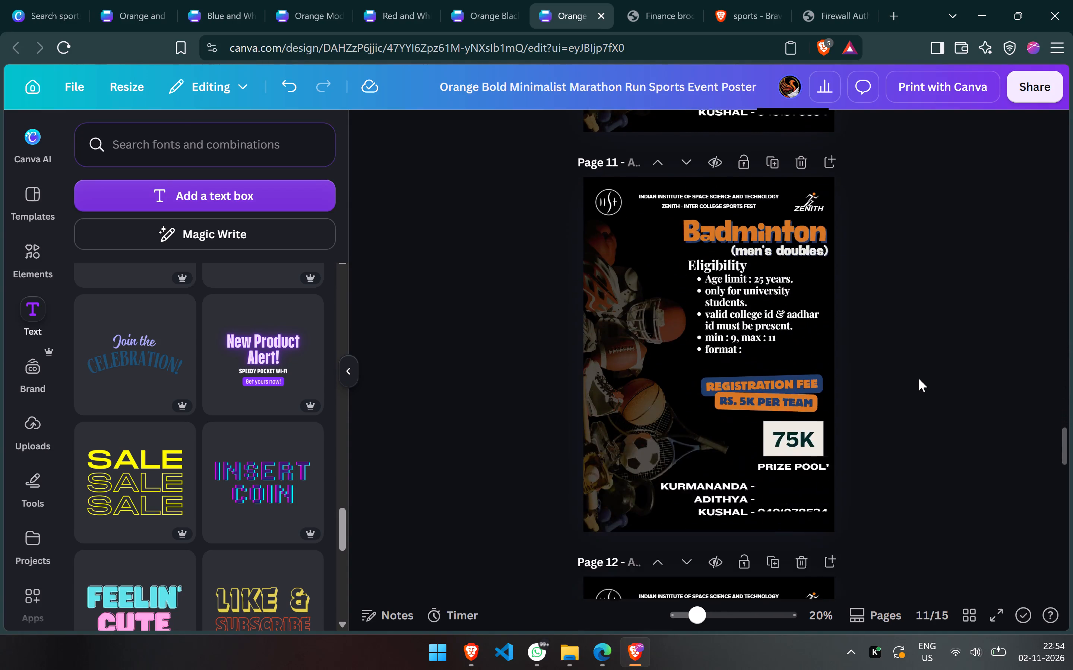
pyautogui.scroll(-7, 919, 379)
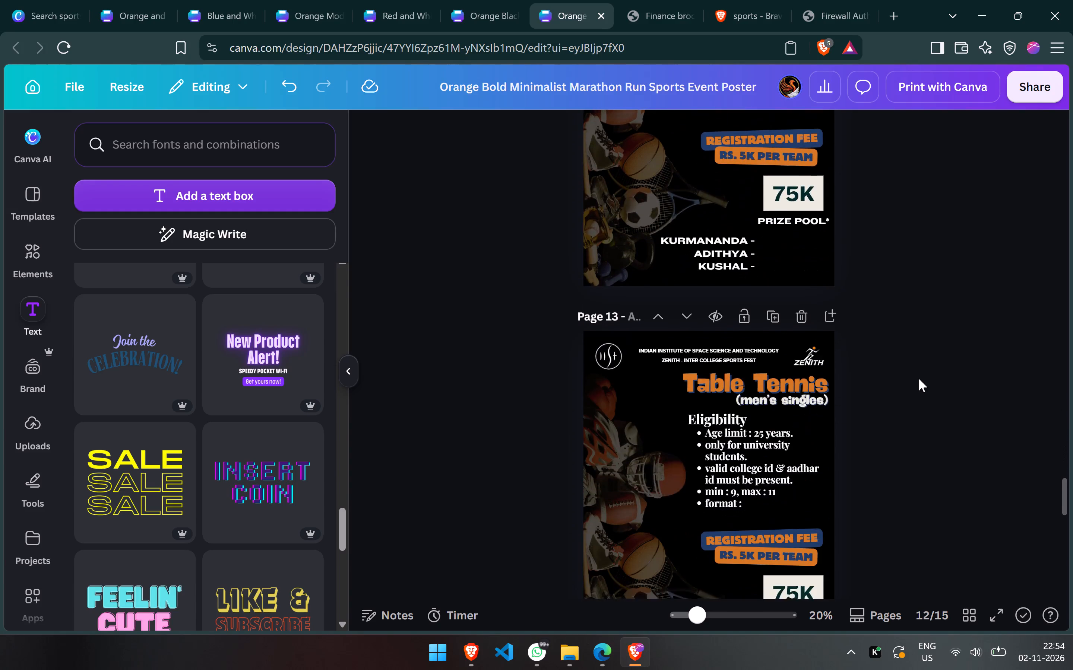
pyautogui.scroll(-7, 919, 379)
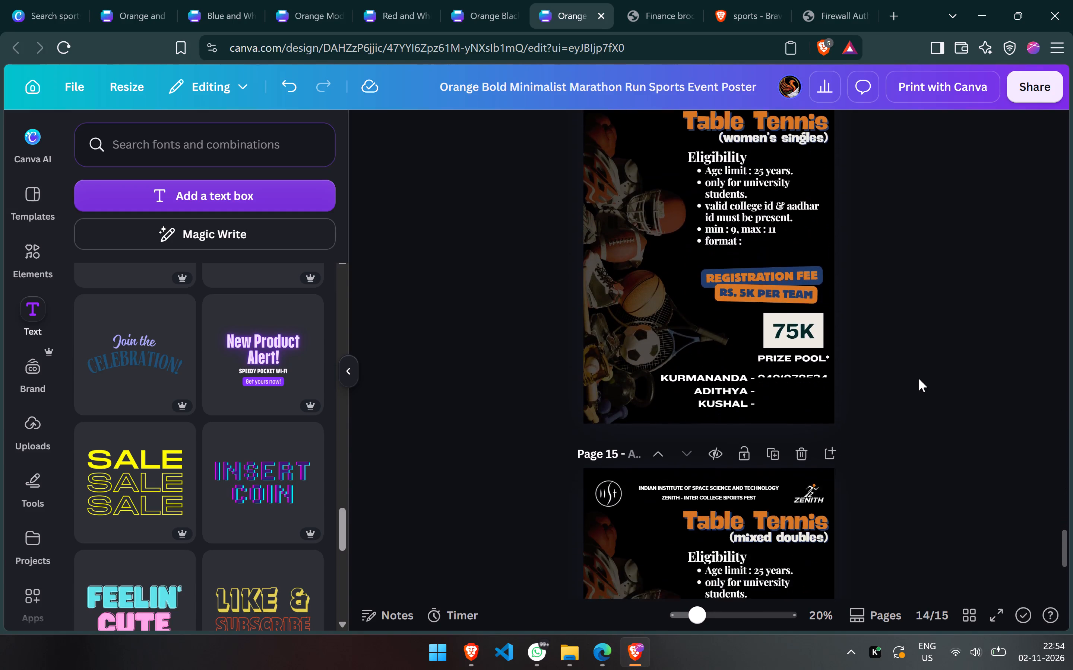
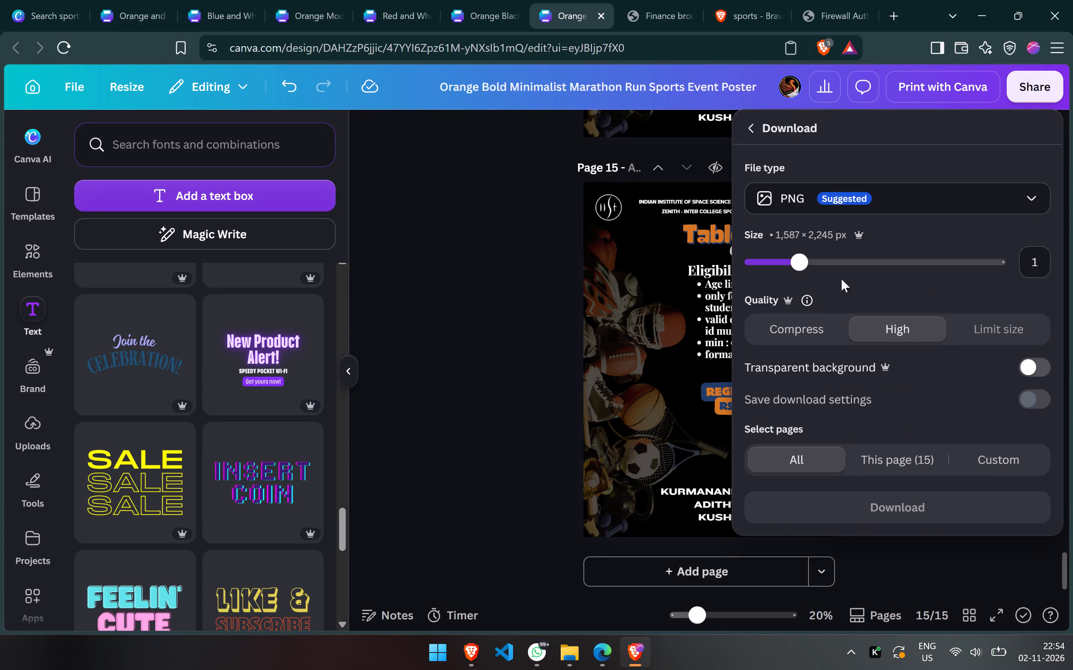
# Export all pages of the design as a PDF with the Digital preset.
pyautogui.click(816, 201)
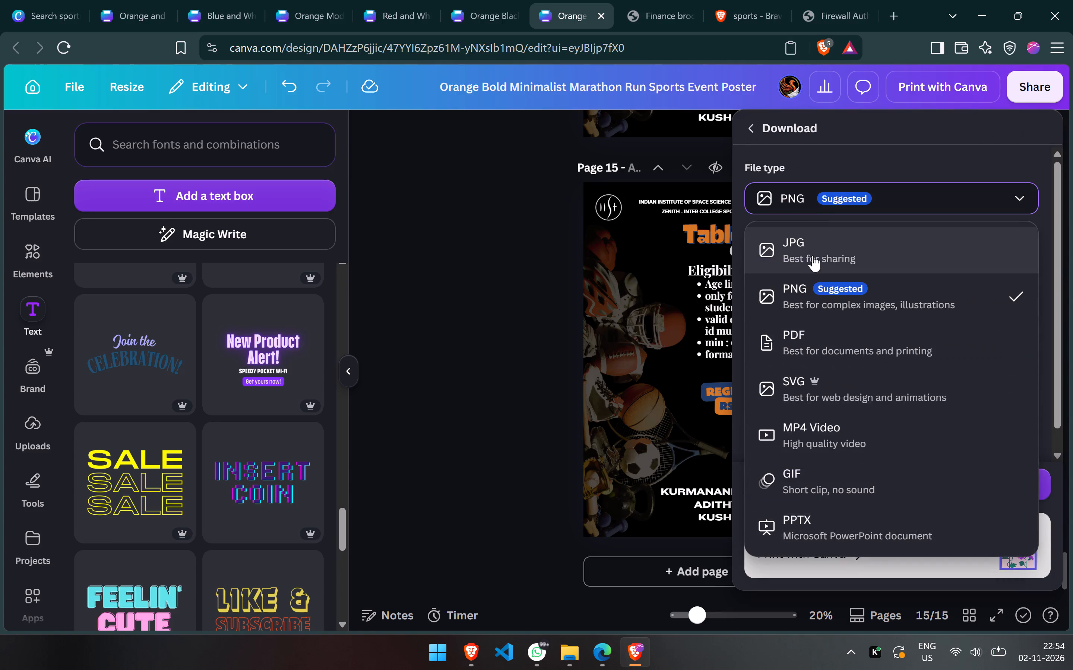
pyautogui.click(833, 347)
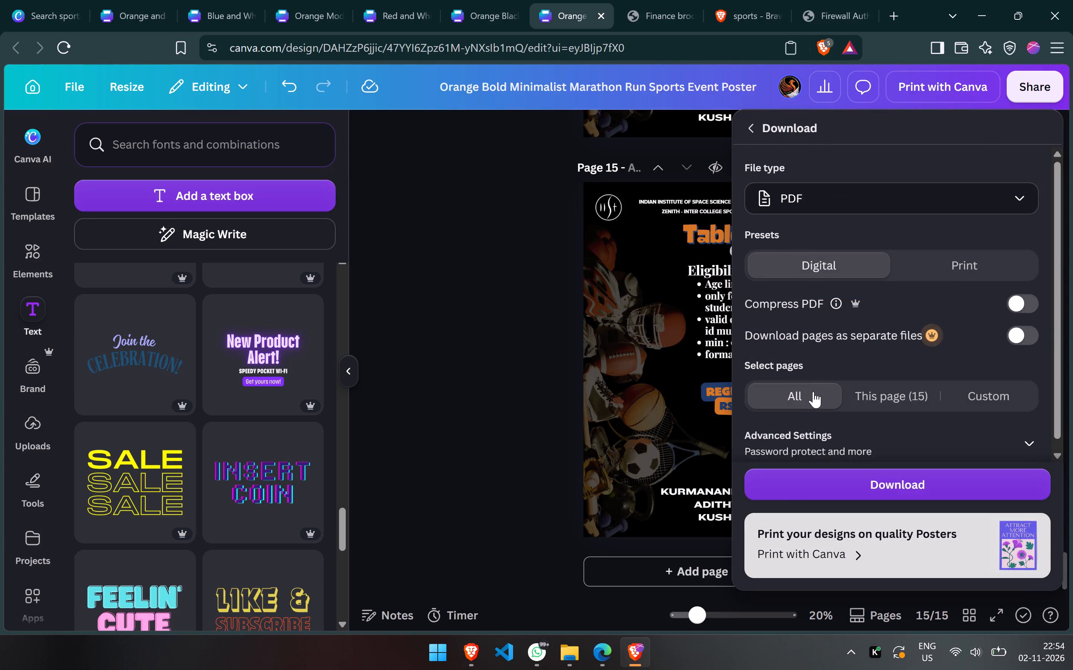
pyautogui.click(813, 392)
pyautogui.click(834, 484)
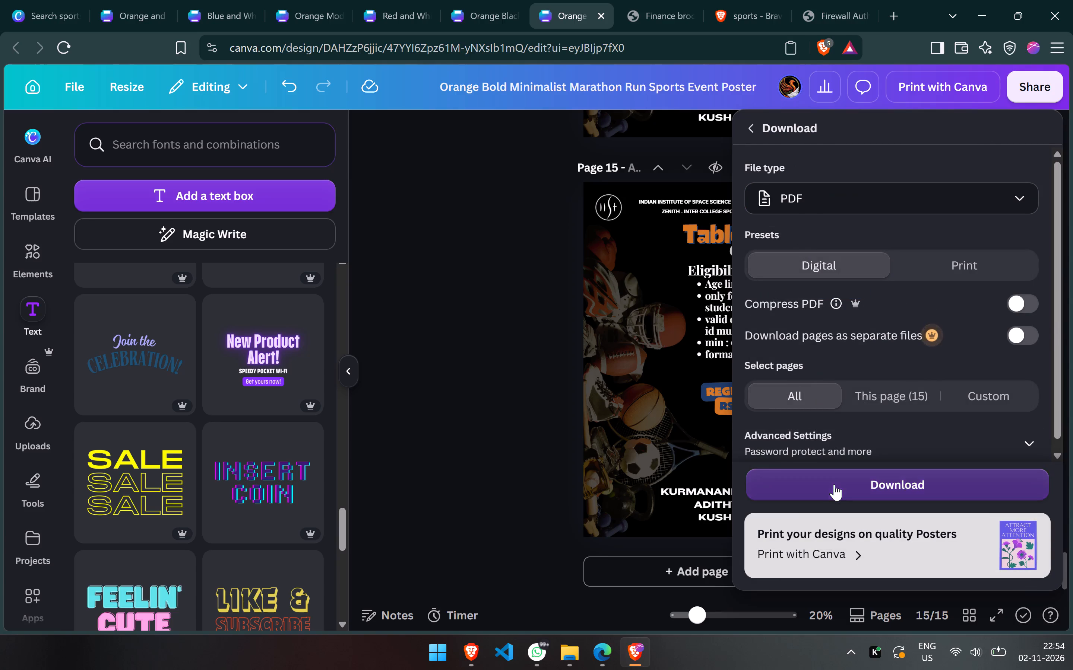
# Look back through the brochure from the Table Tennis posters to the About page and the Cricket poster.
pyautogui.scroll(3, 862, 310)
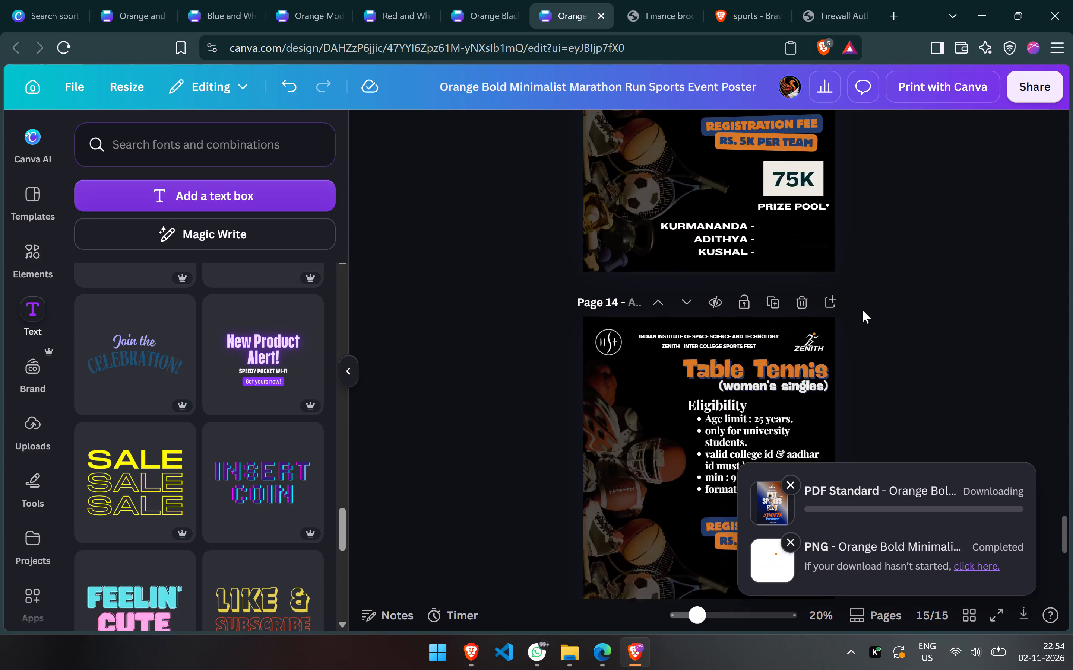
pyautogui.scroll(-3, 862, 310)
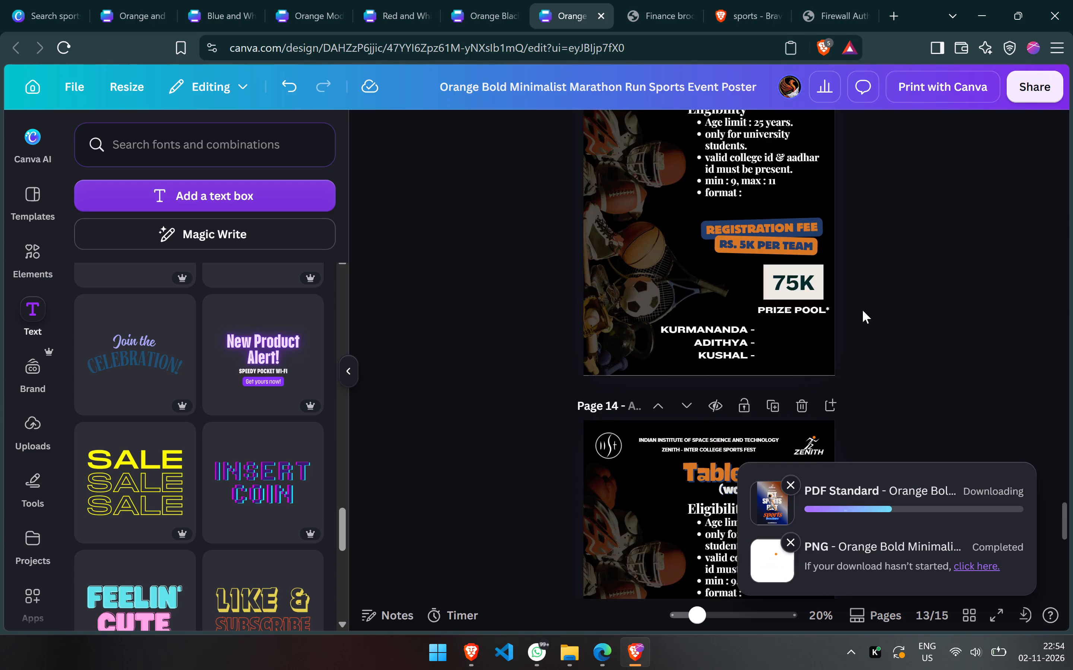
pyautogui.scroll(-4, 862, 310)
pyautogui.scroll(16, 862, 310)
pyautogui.scroll(-2, 862, 310)
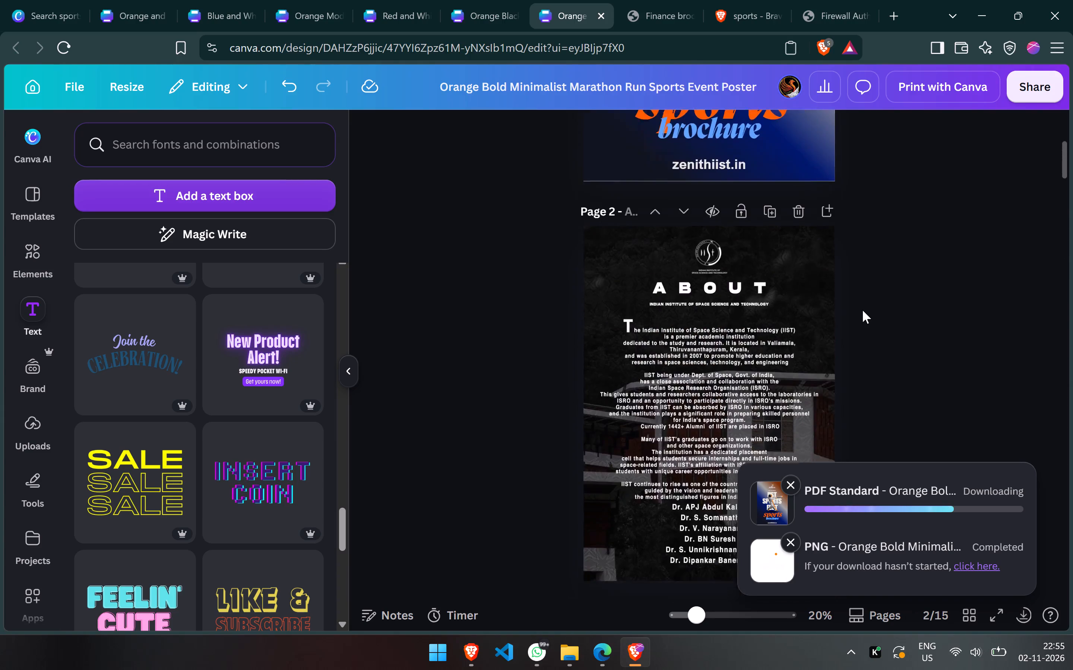
pyautogui.scroll(-1, 862, 310)
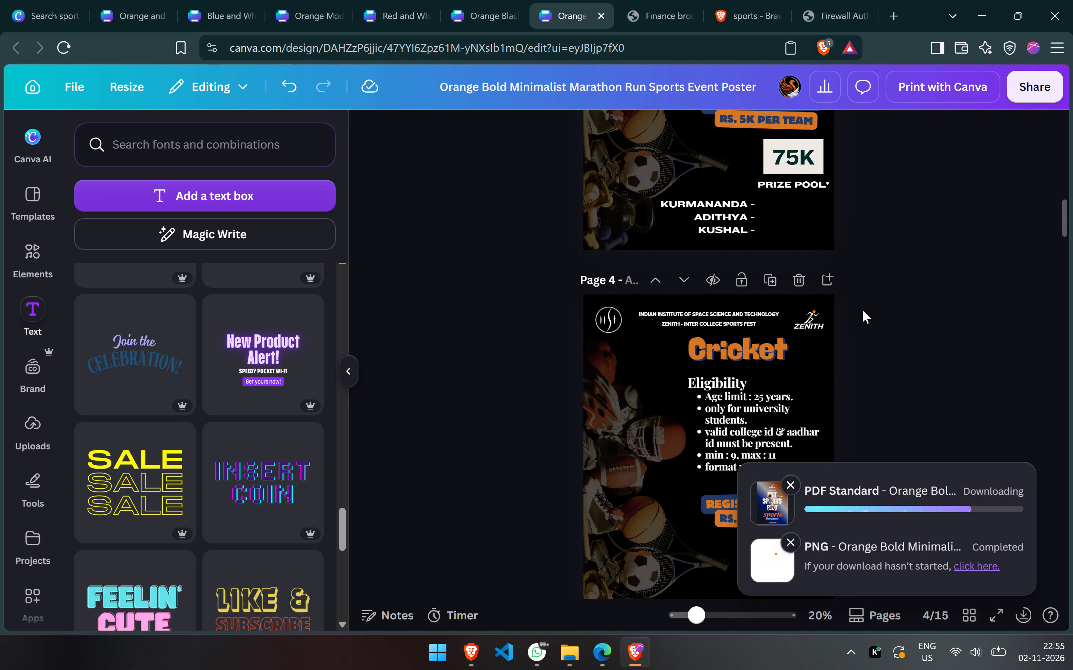
pyautogui.scroll(-1, 918, 342)
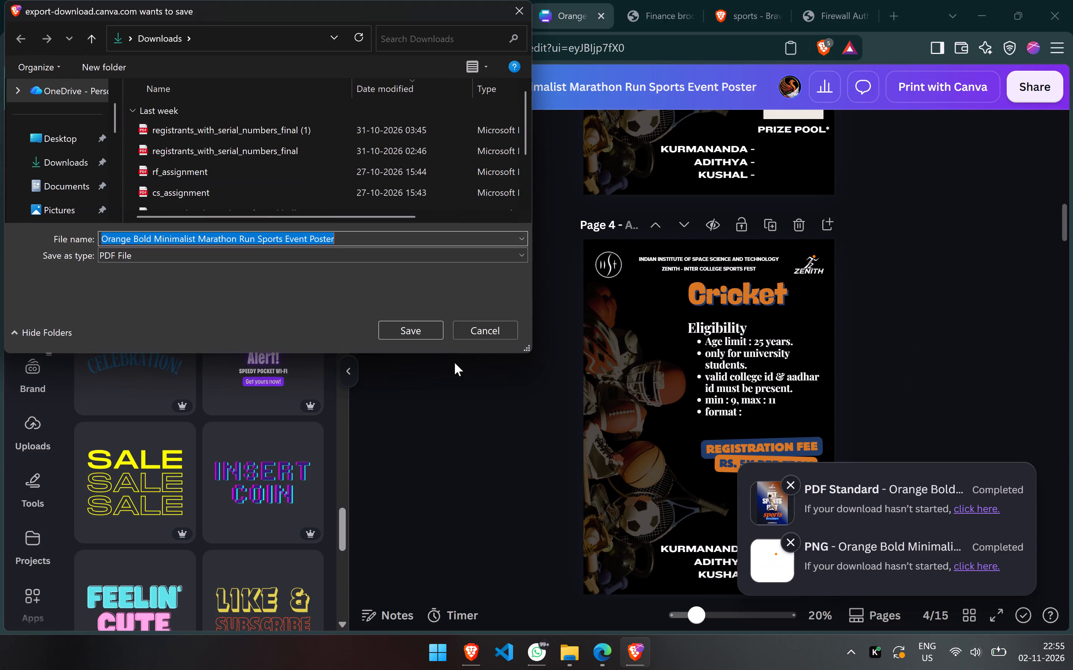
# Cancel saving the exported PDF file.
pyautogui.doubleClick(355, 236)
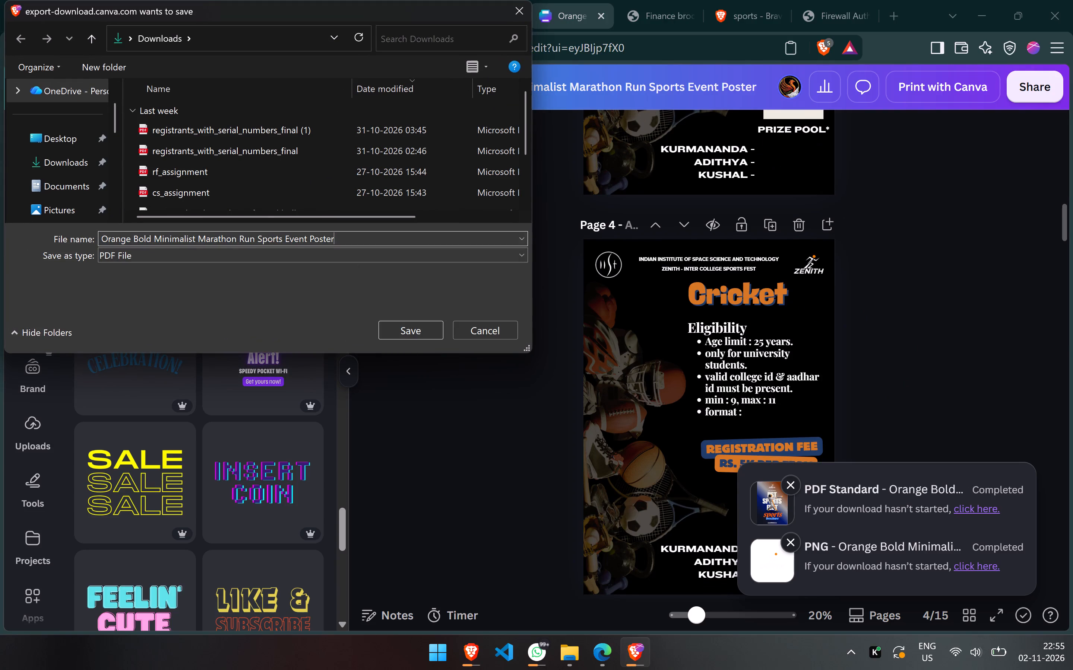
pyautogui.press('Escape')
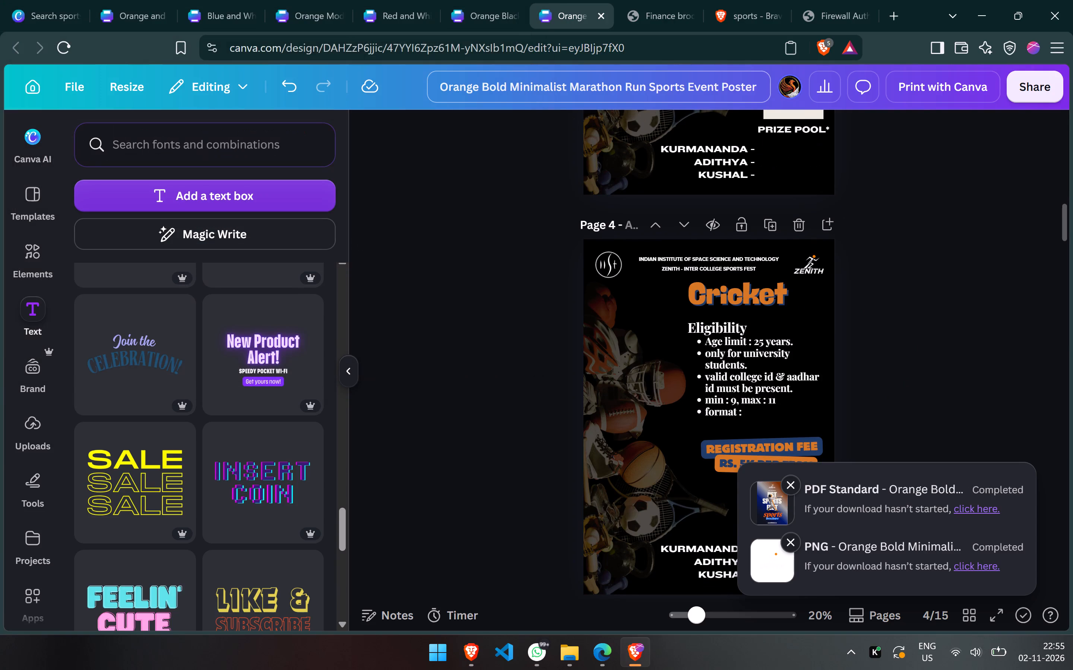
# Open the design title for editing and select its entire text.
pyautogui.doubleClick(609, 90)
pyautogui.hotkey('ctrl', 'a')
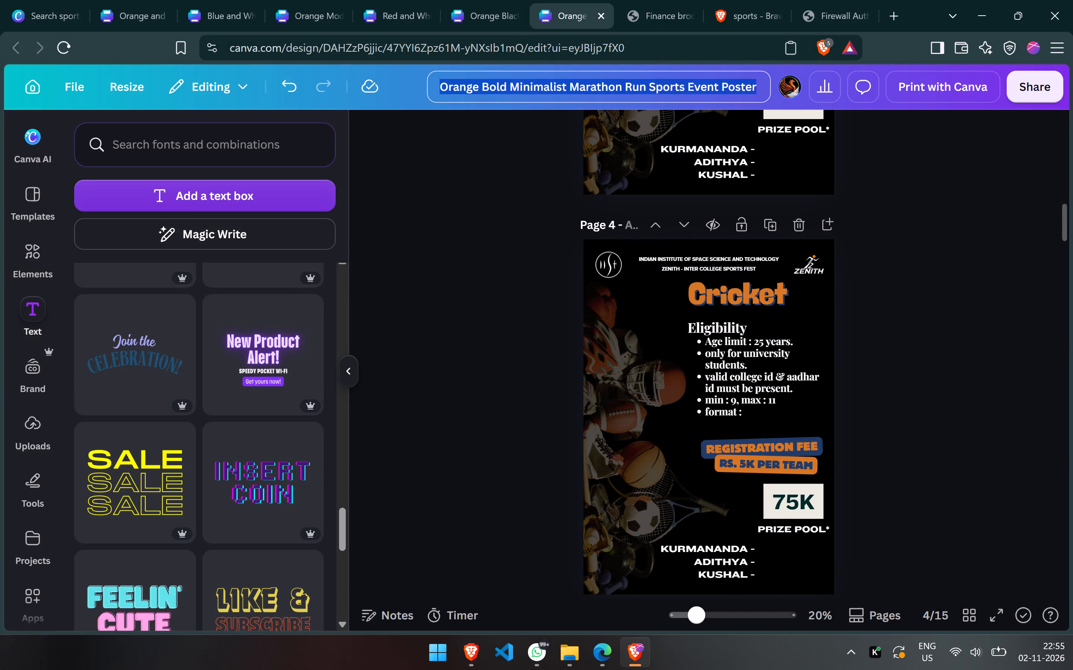
# Download all pages of the design as a PDF and save the file in the Downloads folder under the suggested name.
pyautogui.click(1022, 87)
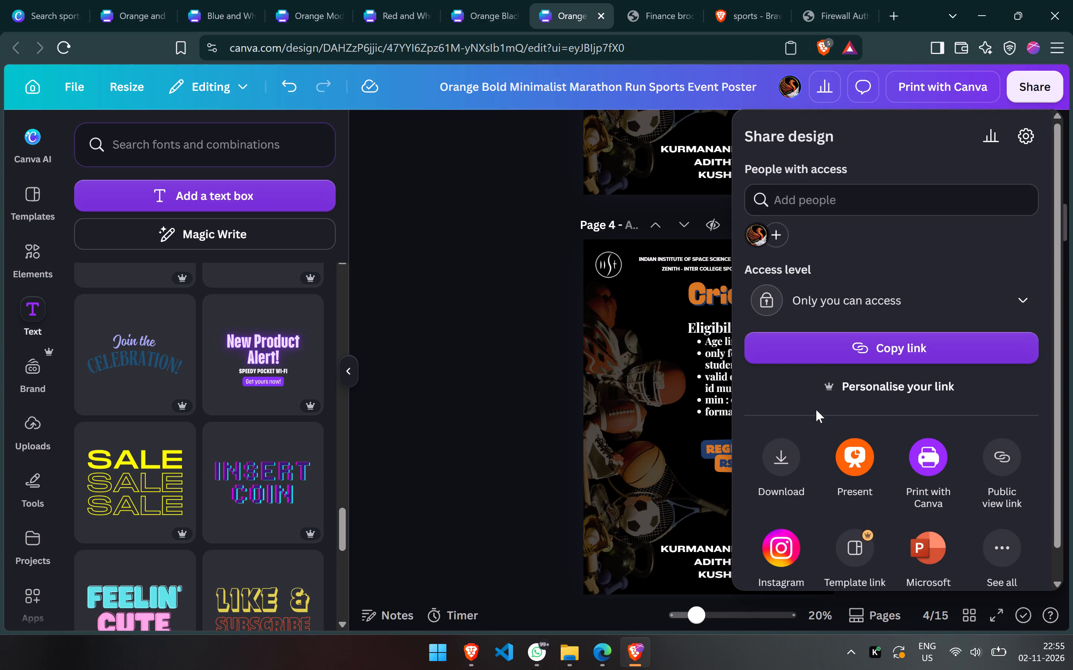
pyautogui.click(786, 478)
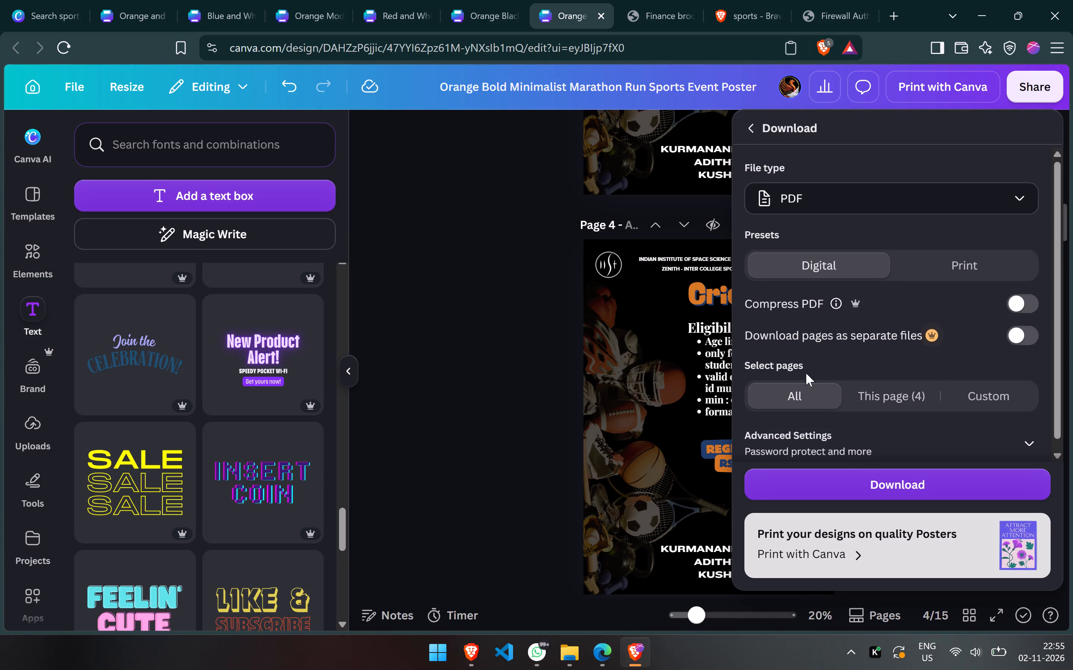
pyautogui.click(808, 385)
pyautogui.click(835, 482)
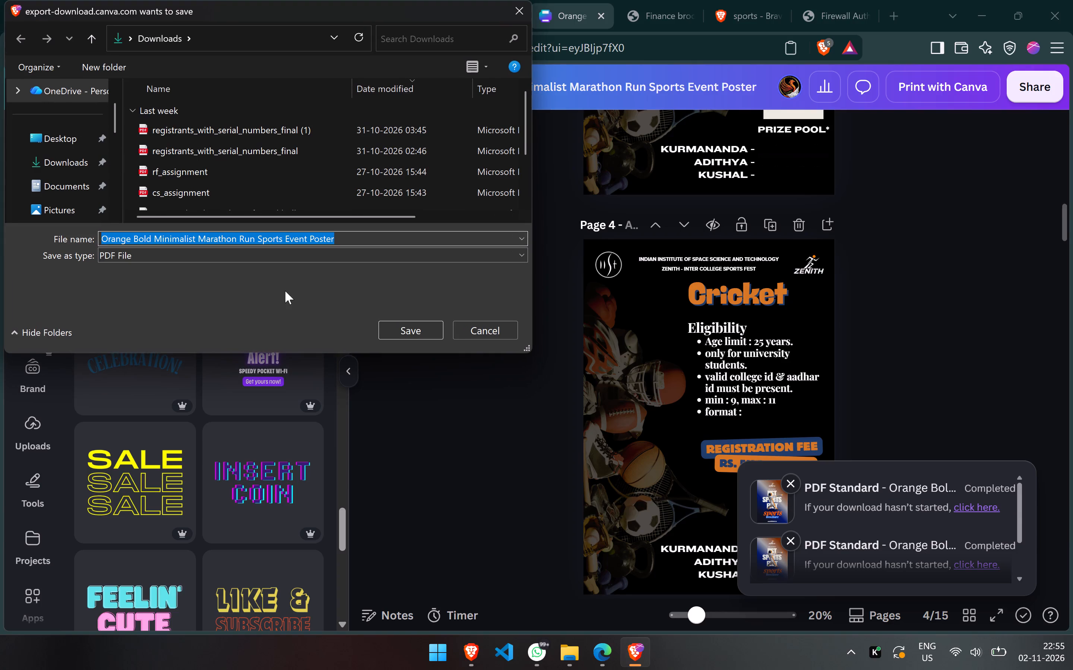
pyautogui.click(428, 331)
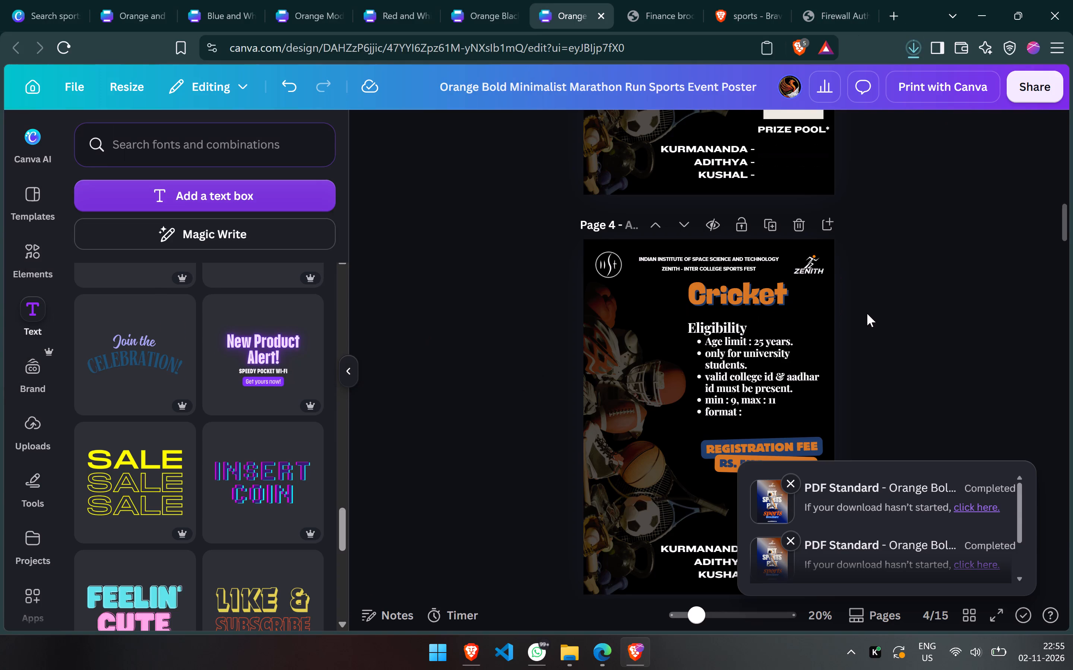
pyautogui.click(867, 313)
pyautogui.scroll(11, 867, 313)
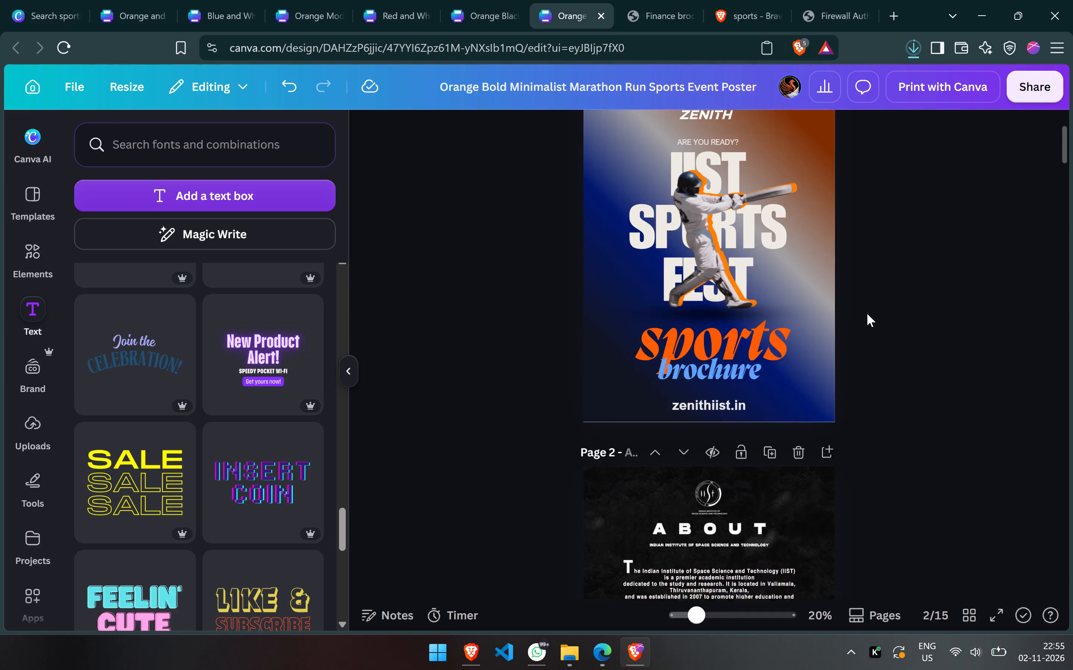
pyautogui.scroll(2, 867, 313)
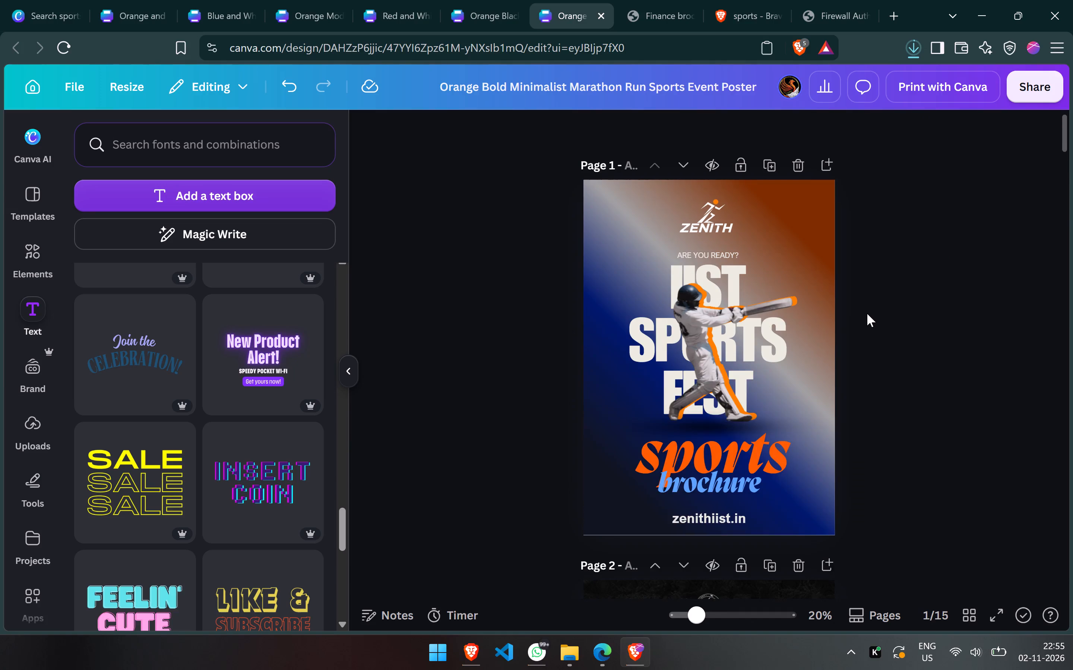
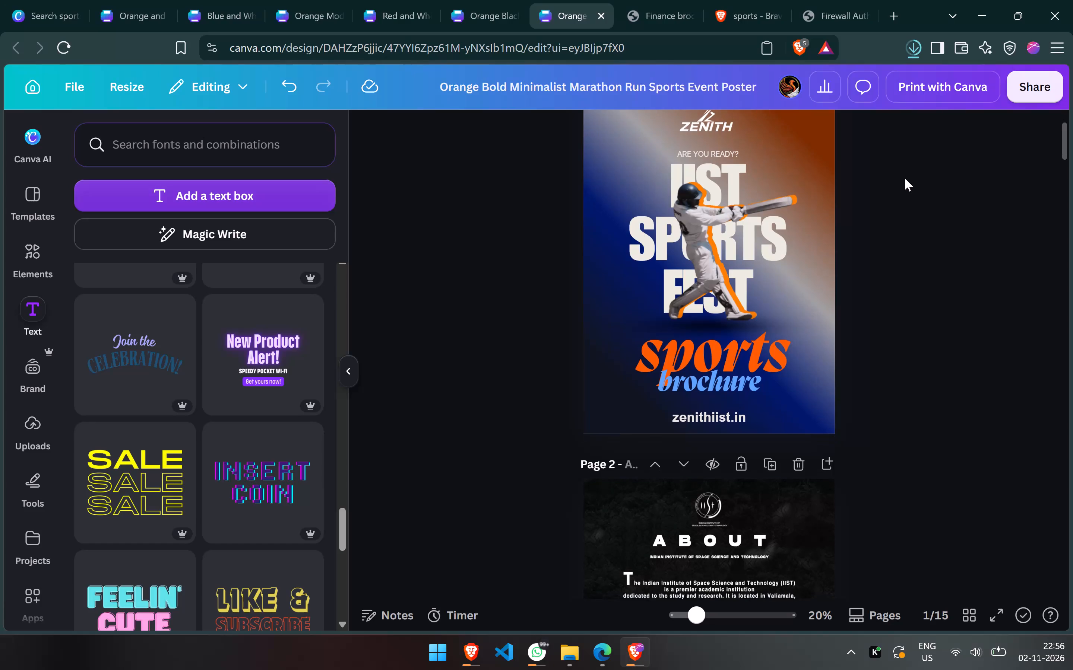
# Open the downloaded Orange Bold Minimalist Marathon Run Sports Event Poster PDF from the recent downloads, and close it to return to the design.
pyautogui.scroll(-1, 905, 178)
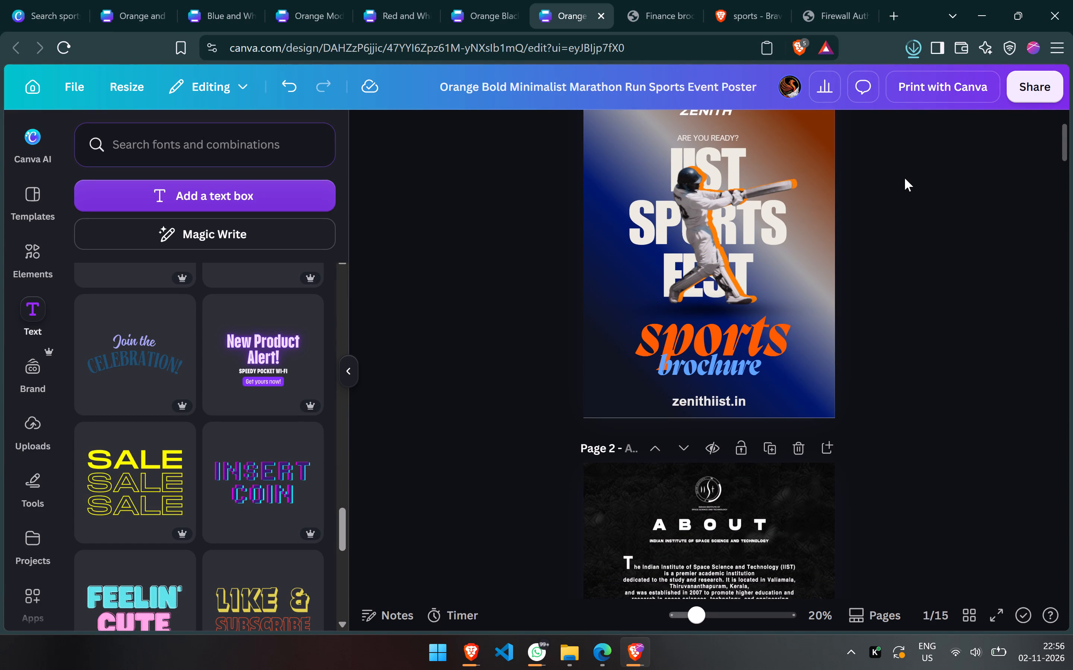
pyautogui.moveTo(964, 333); pyautogui.dragTo(918, 274)
pyautogui.click(909, 44)
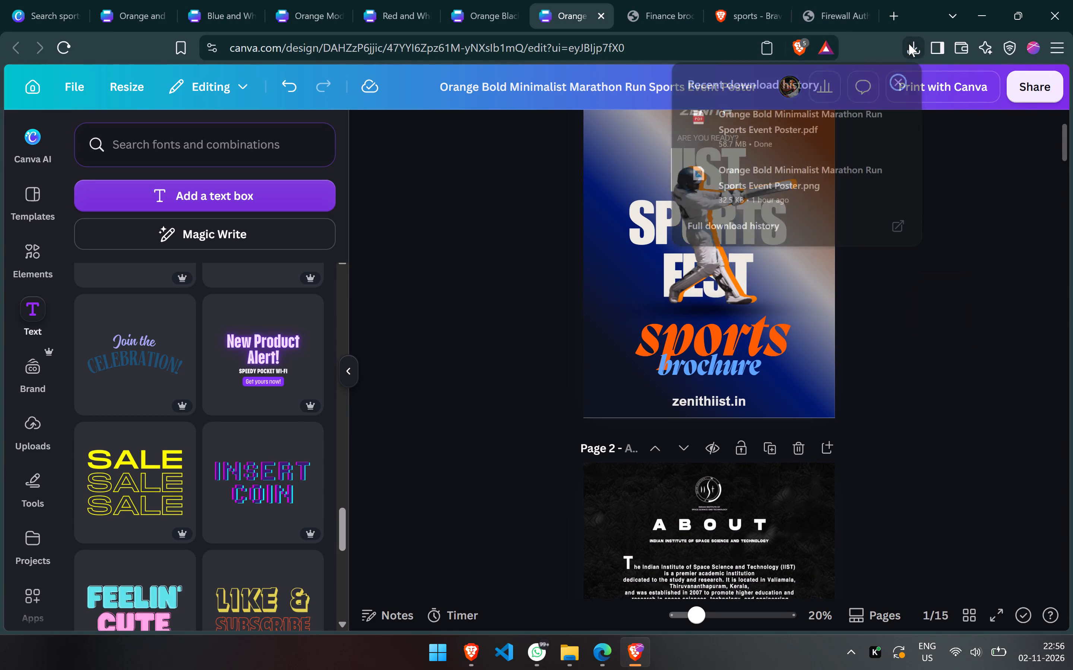
pyautogui.click(789, 101)
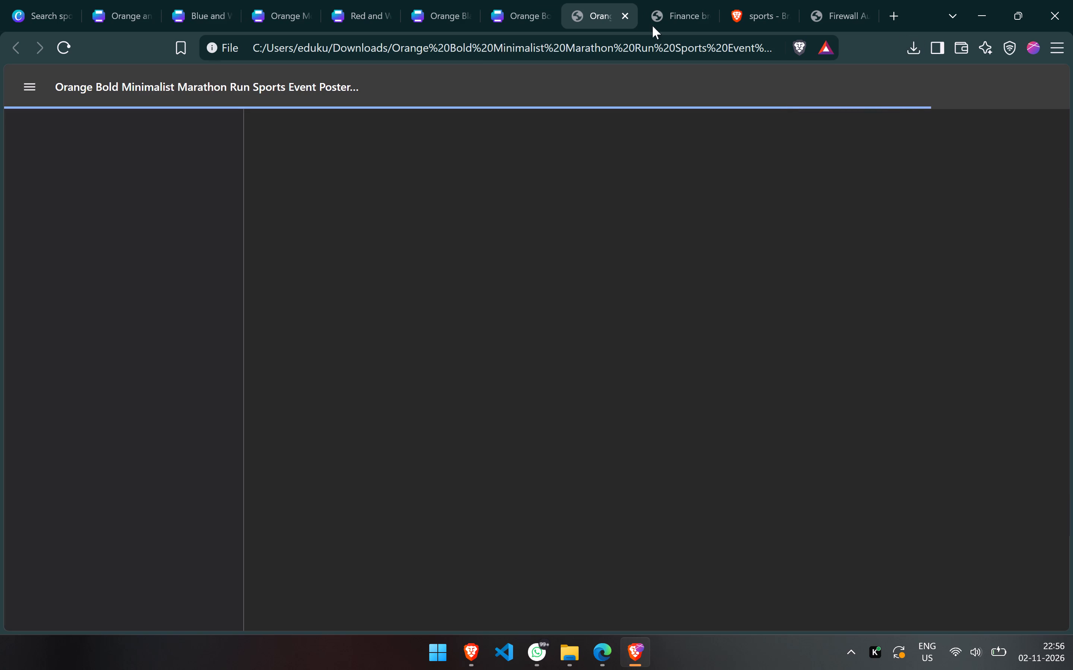
pyautogui.click(626, 14)
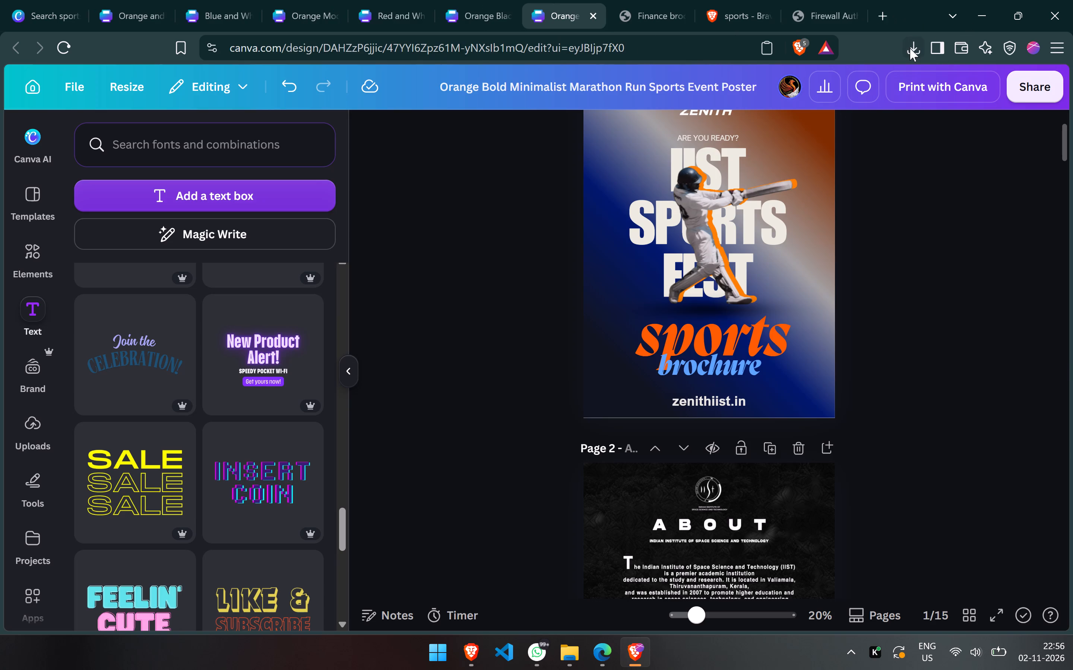
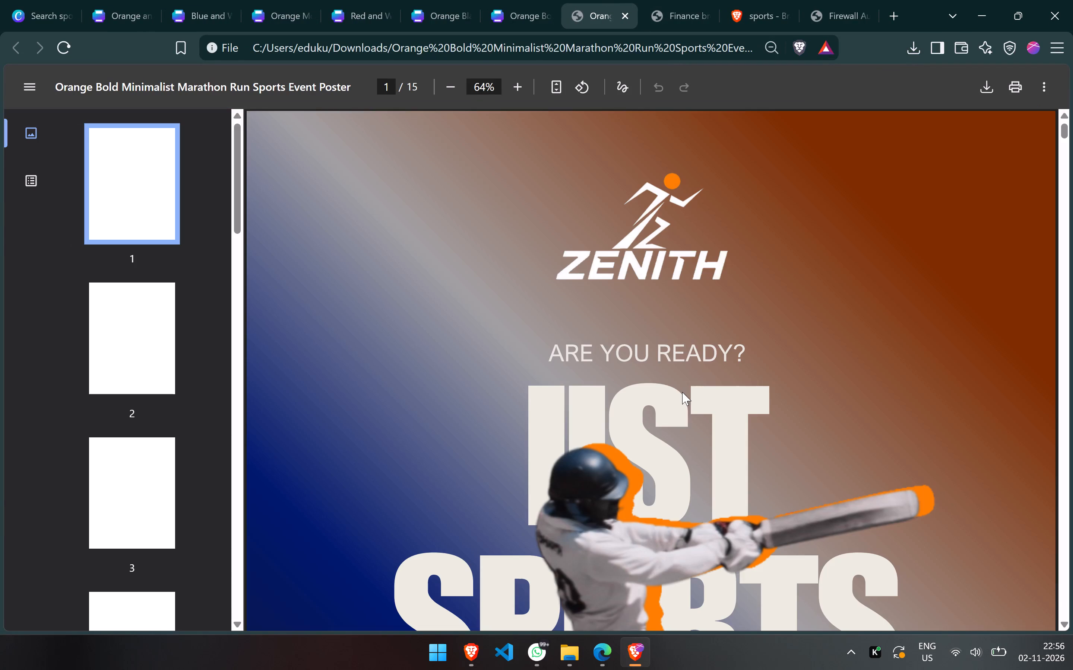
# Review all pages of the downloaded sports brochure PDF at 25% zoom, from the cover to the Table Tennis mixed doubles poster.
pyautogui.scroll(-1, 682, 392)
pyautogui.hotkey('ctrl', '-')
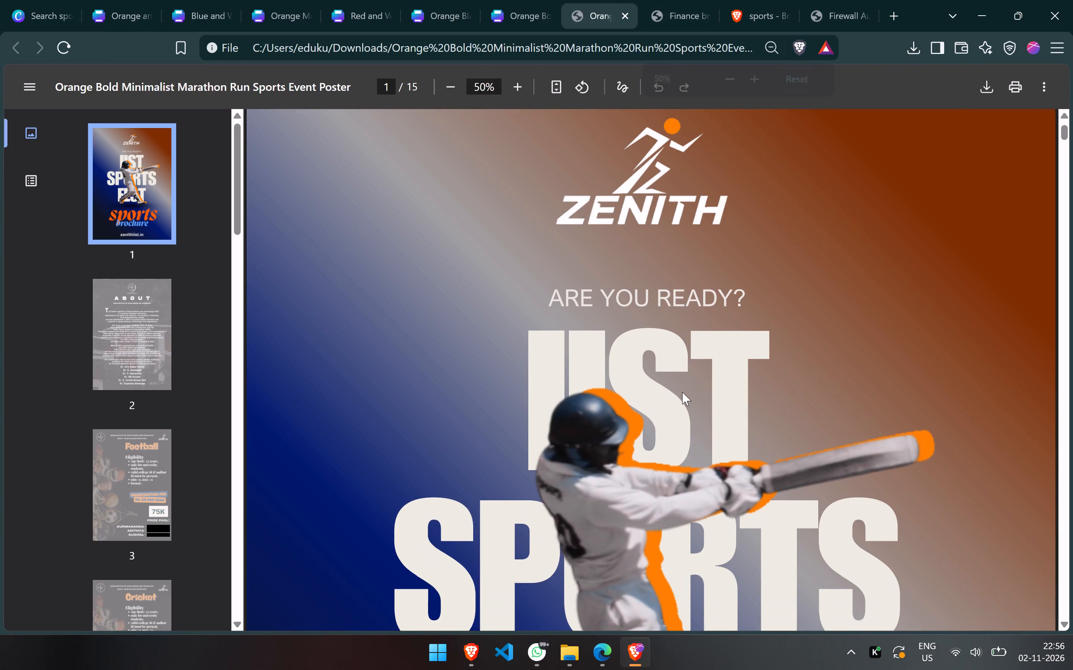
pyautogui.hotkey('ctrl', '-')
pyautogui.hotkey('ctrl', '-')
pyautogui.hotkey('ctrl', '-')
pyautogui.scroll(4, 682, 392)
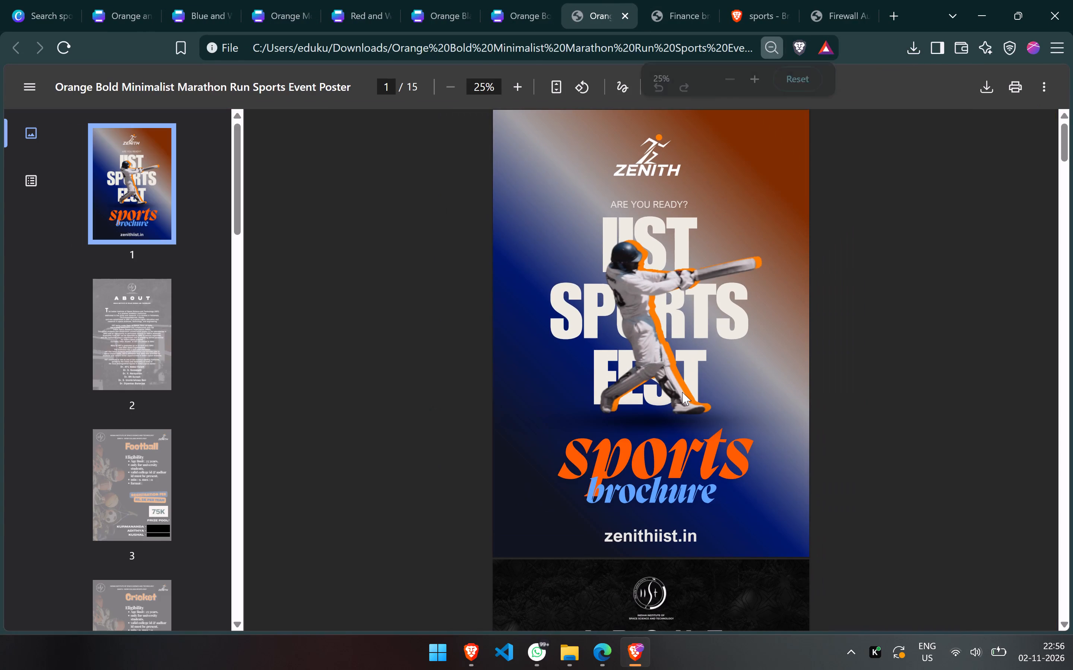
pyautogui.scroll(-7, 682, 392)
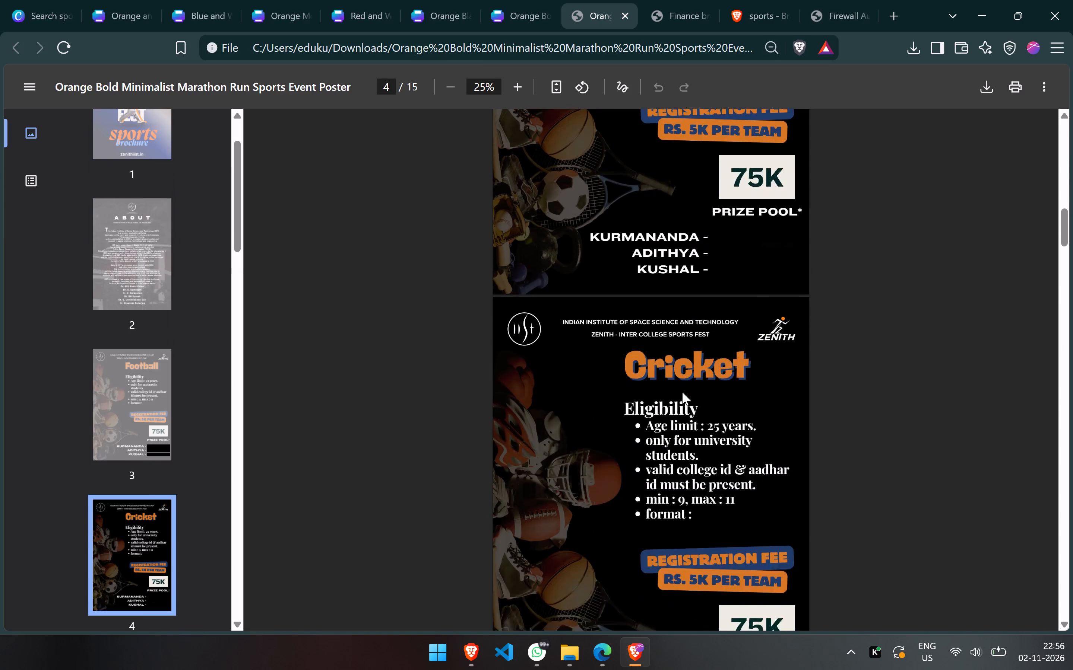
pyautogui.scroll(-2, 682, 392)
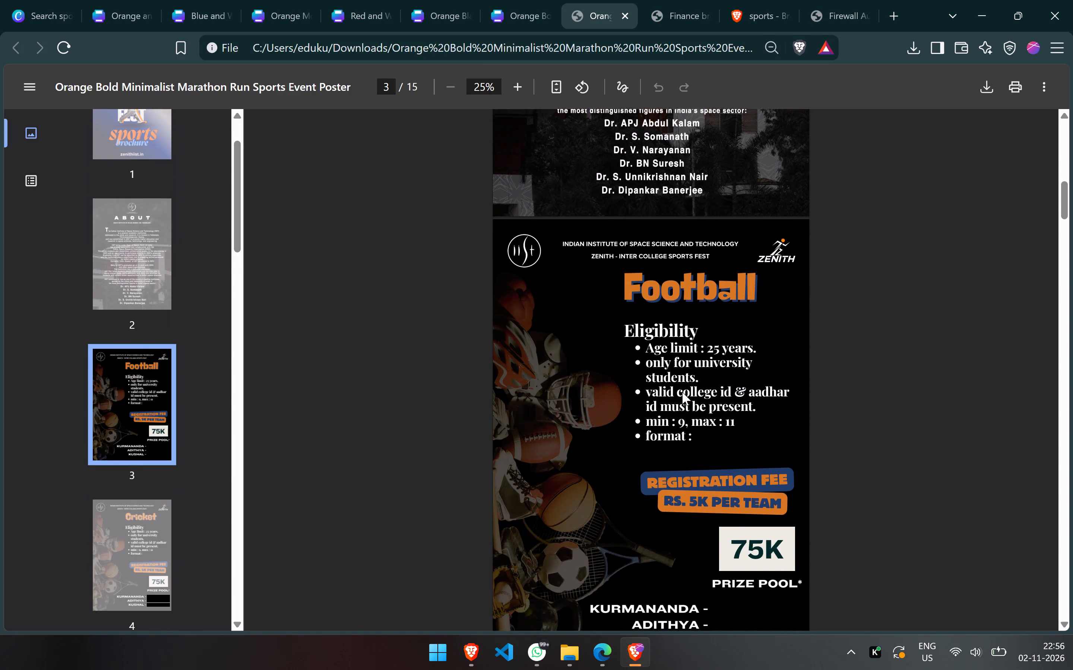
pyautogui.scroll(-1, 682, 392)
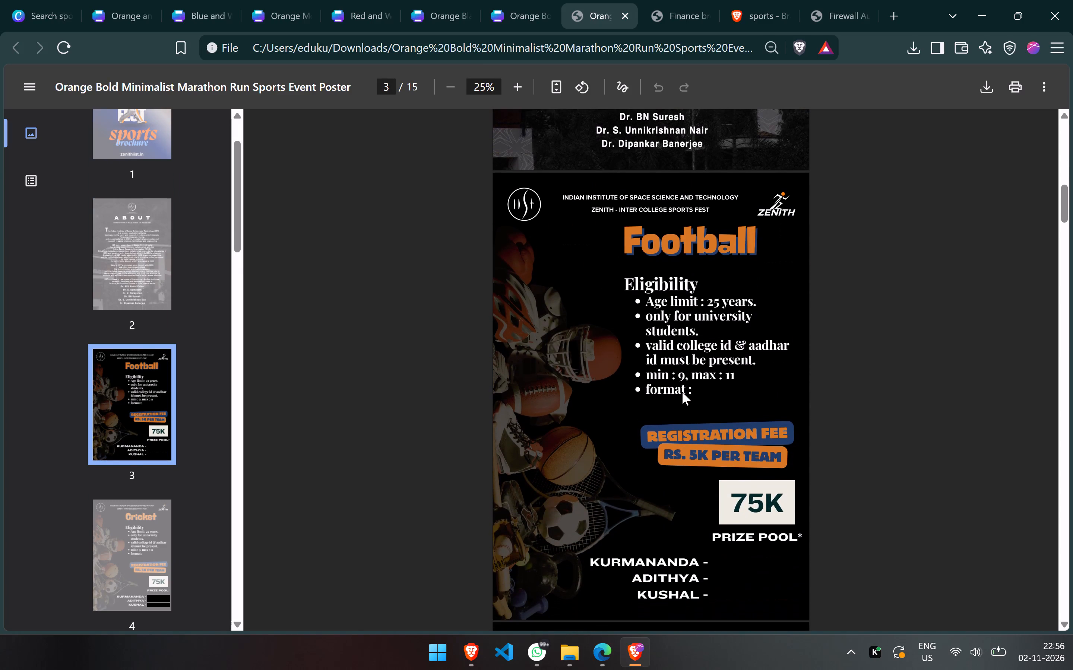
pyautogui.scroll(-9, 682, 392)
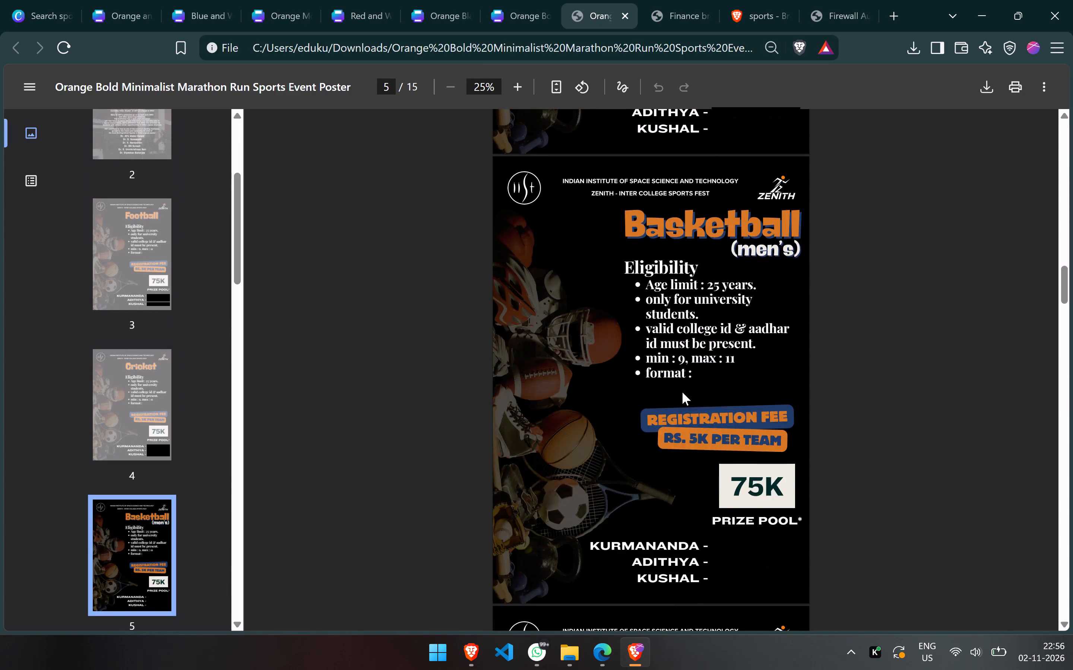
pyautogui.scroll(-11, 682, 392)
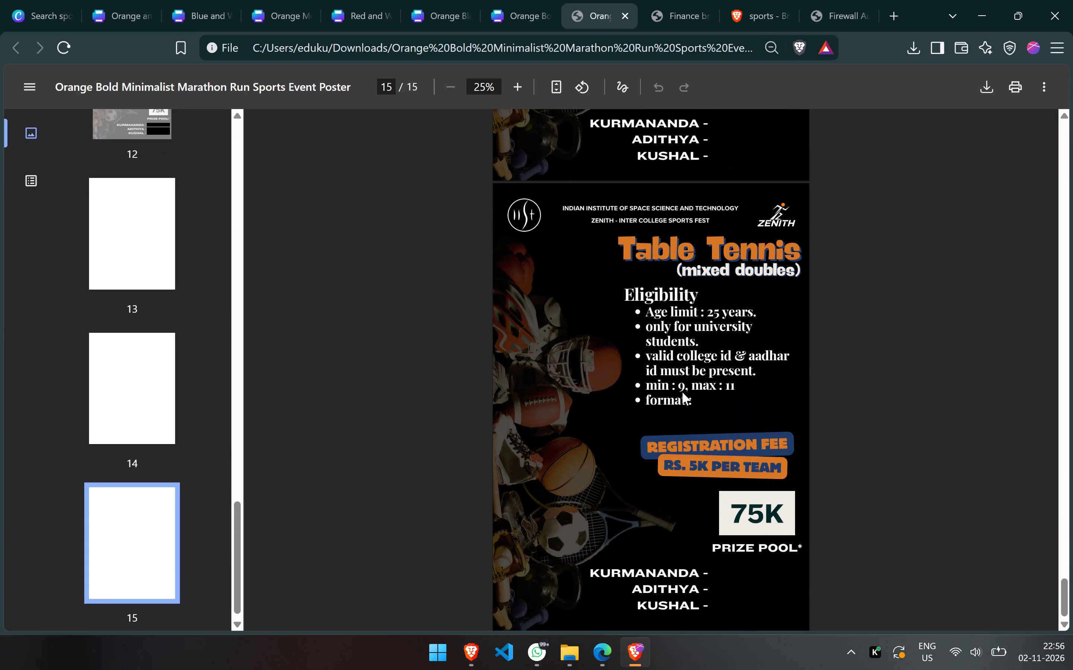
pyautogui.scroll(-4, 682, 392)
pyautogui.scroll(1, 762, 333)
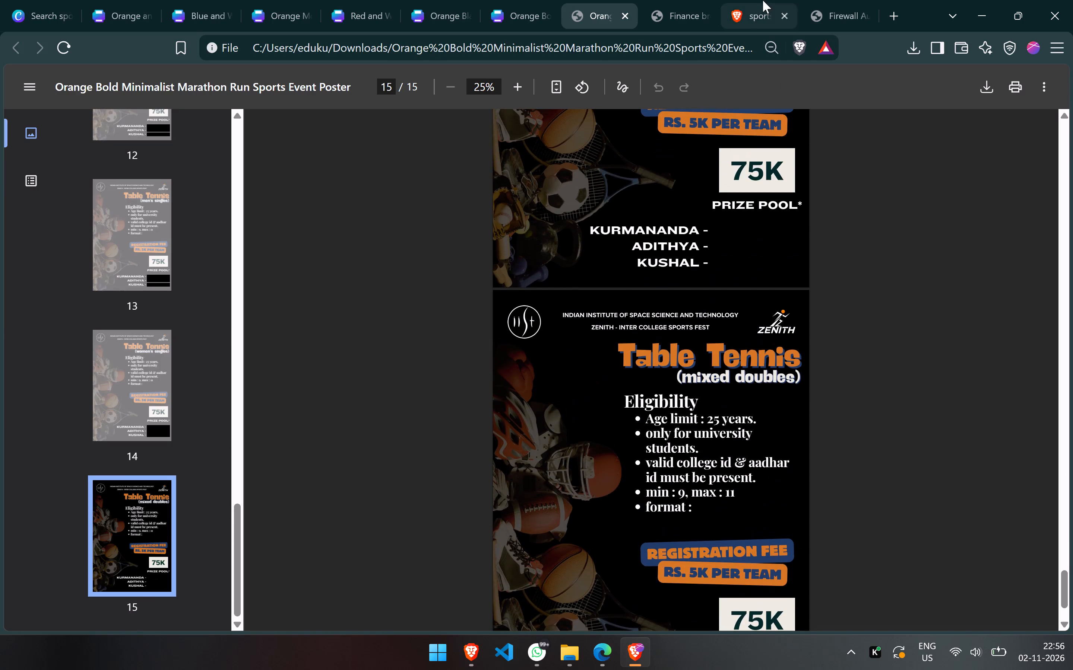
# Switch to the already open Finance brochure 2k27 - for red bull PDF.
pyautogui.click(689, 0)
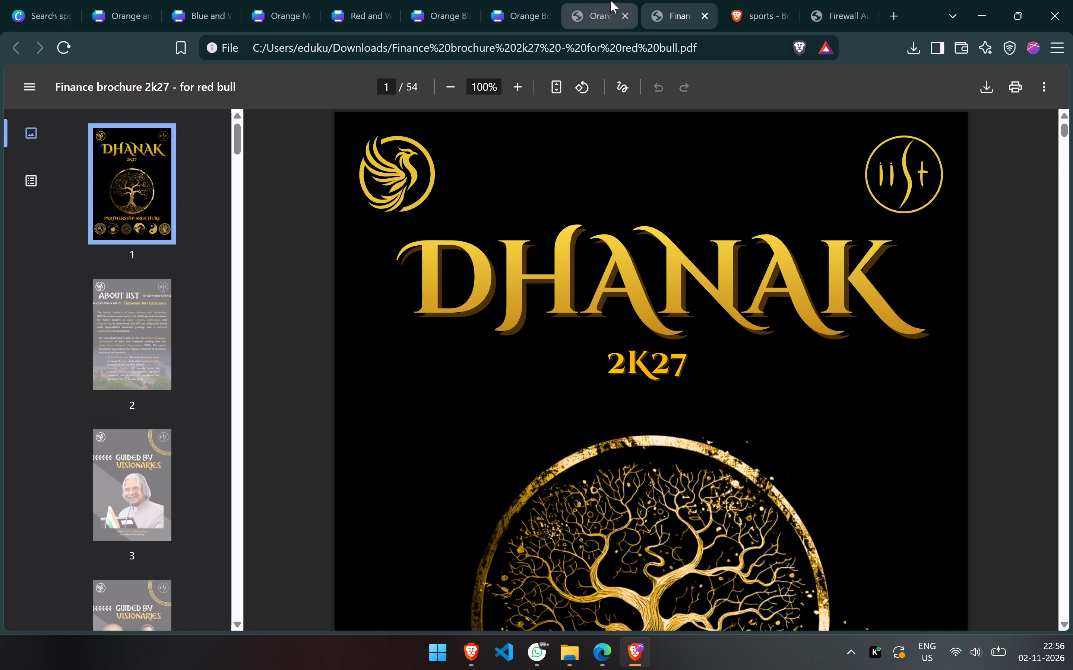
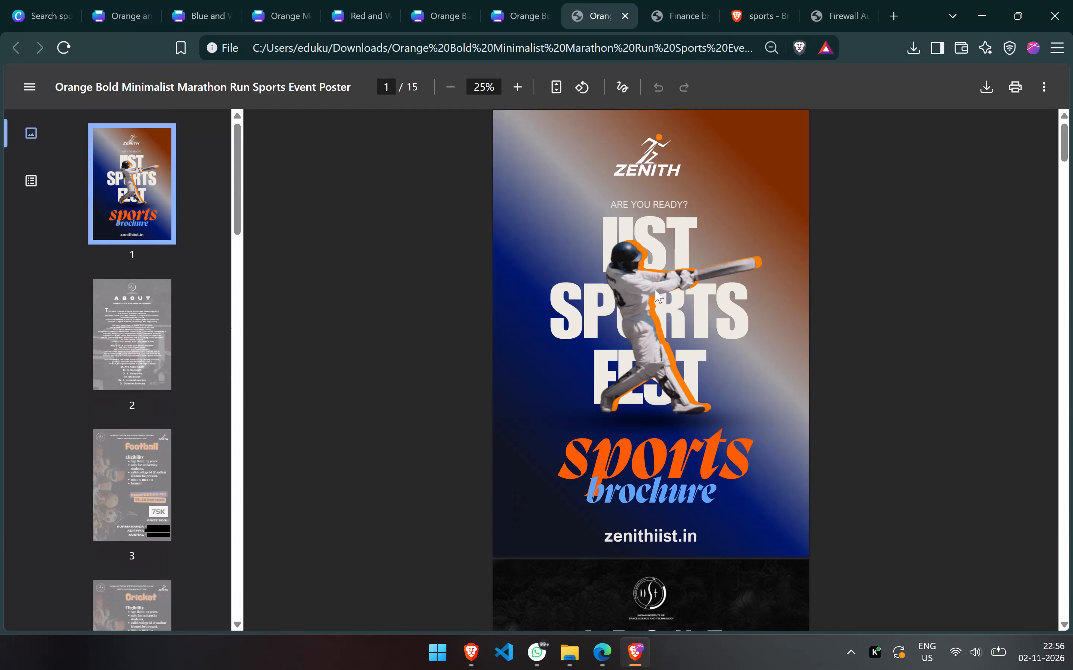
# Examine the sports brochure PDF's cover page at 50% zoom, from the Zenith logo to the brochure title, and return to 25%.
pyautogui.hotkey('ctrl', '=')
pyautogui.hotkey('ctrl', '=')
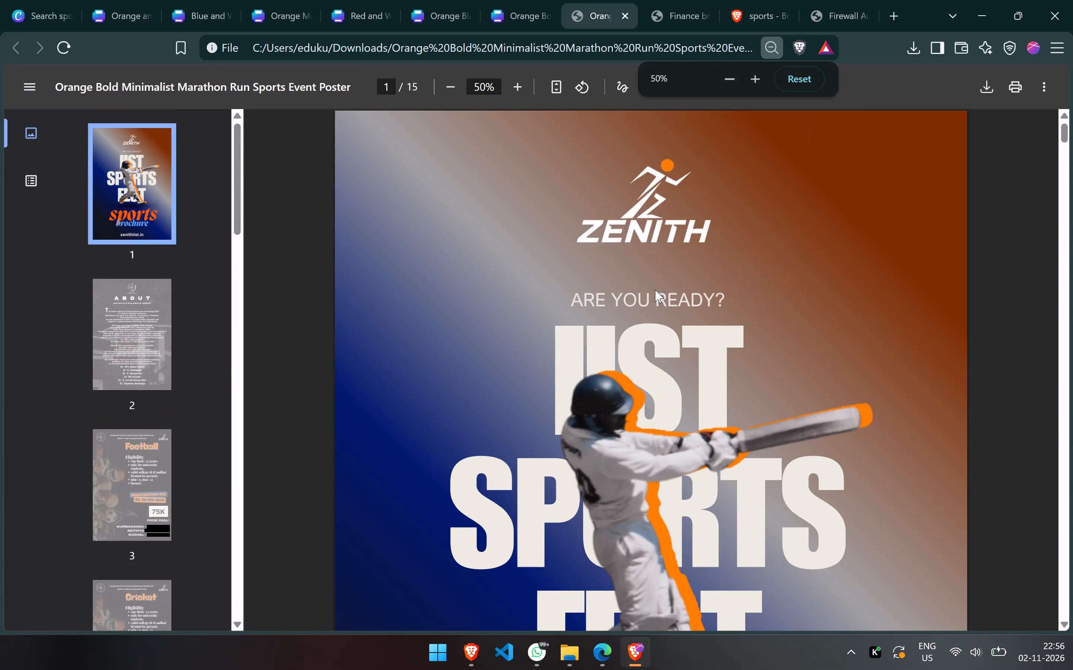
pyautogui.scroll(2, 655, 290)
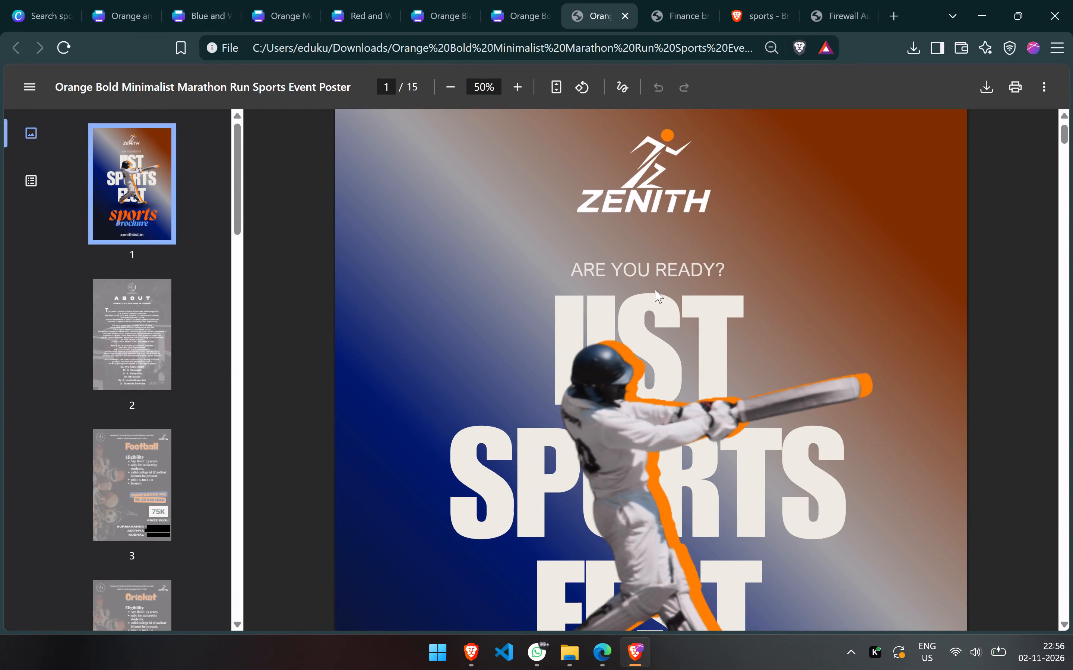
pyautogui.scroll(2, 655, 290)
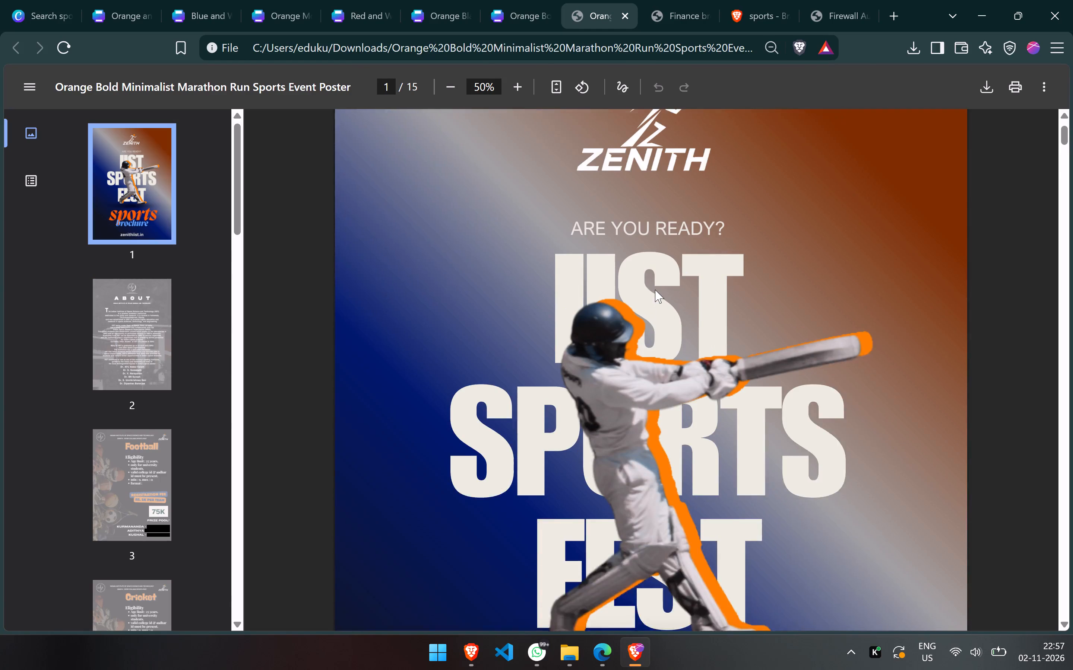
pyautogui.press('Escape')
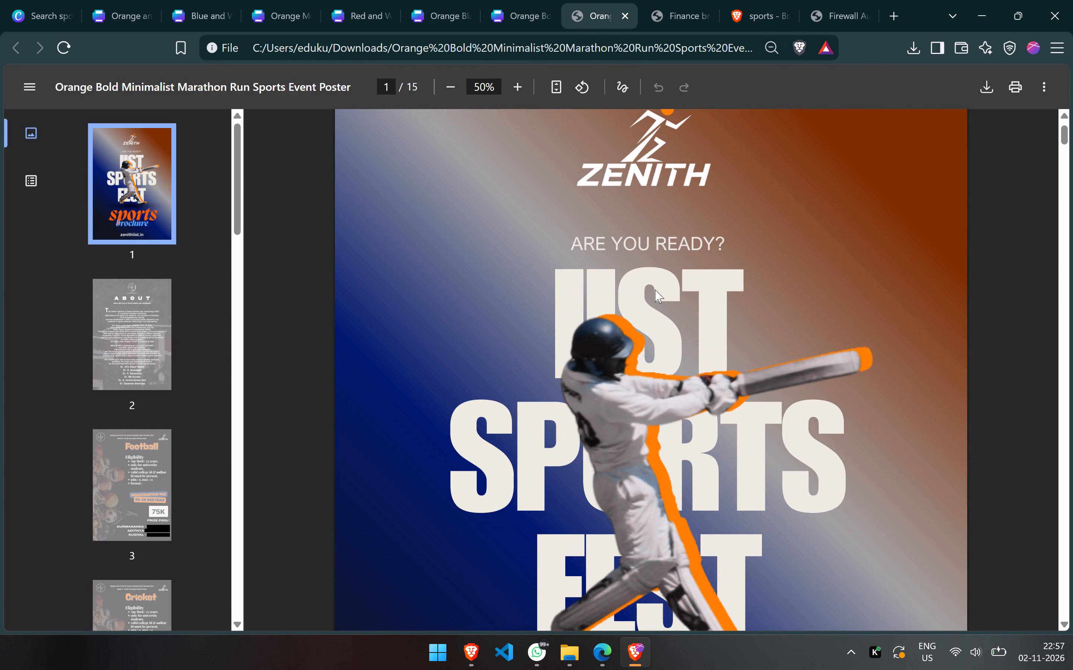
pyautogui.scroll(-2, 655, 290)
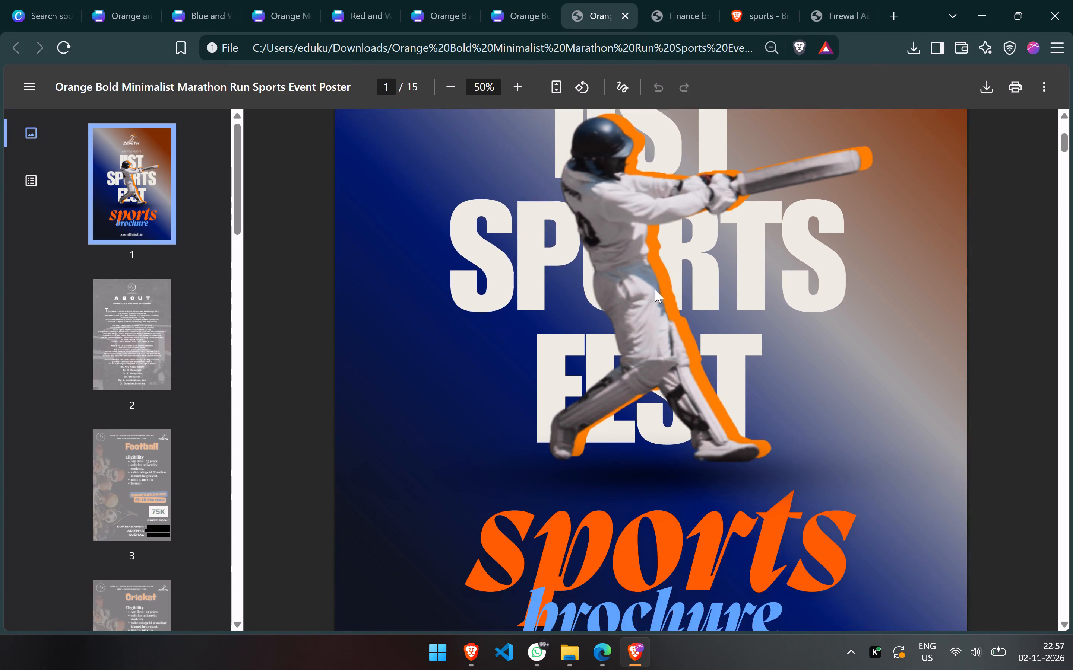
pyautogui.scroll(-2, 655, 290)
pyautogui.hotkey('ctrl', '-')
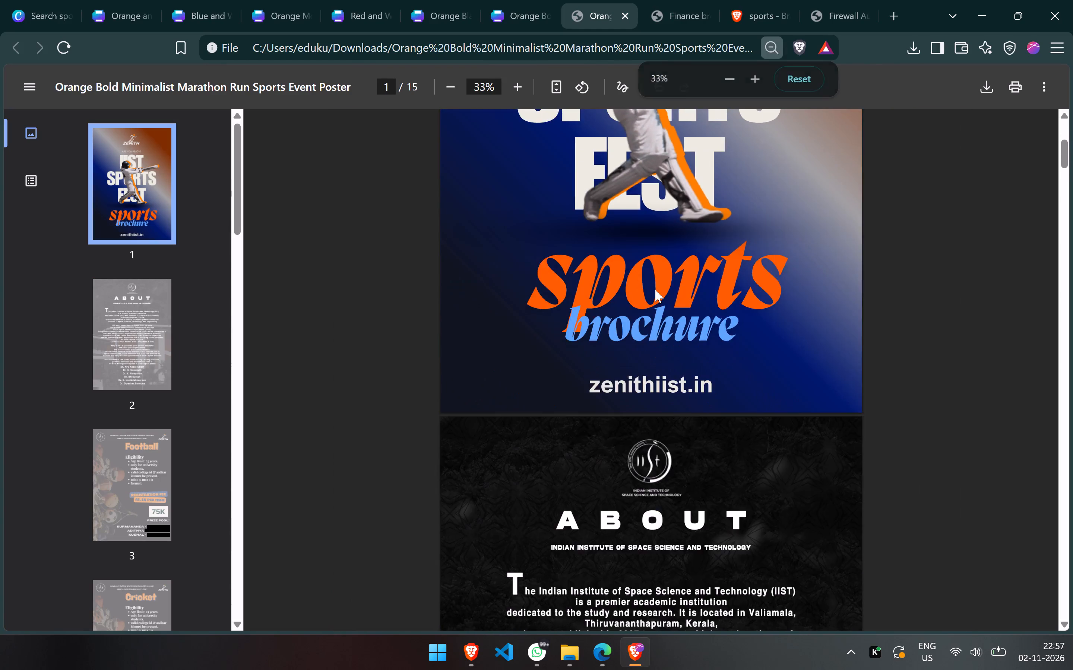
pyautogui.hotkey('ctrl', '-')
pyautogui.scroll(6, 655, 290)
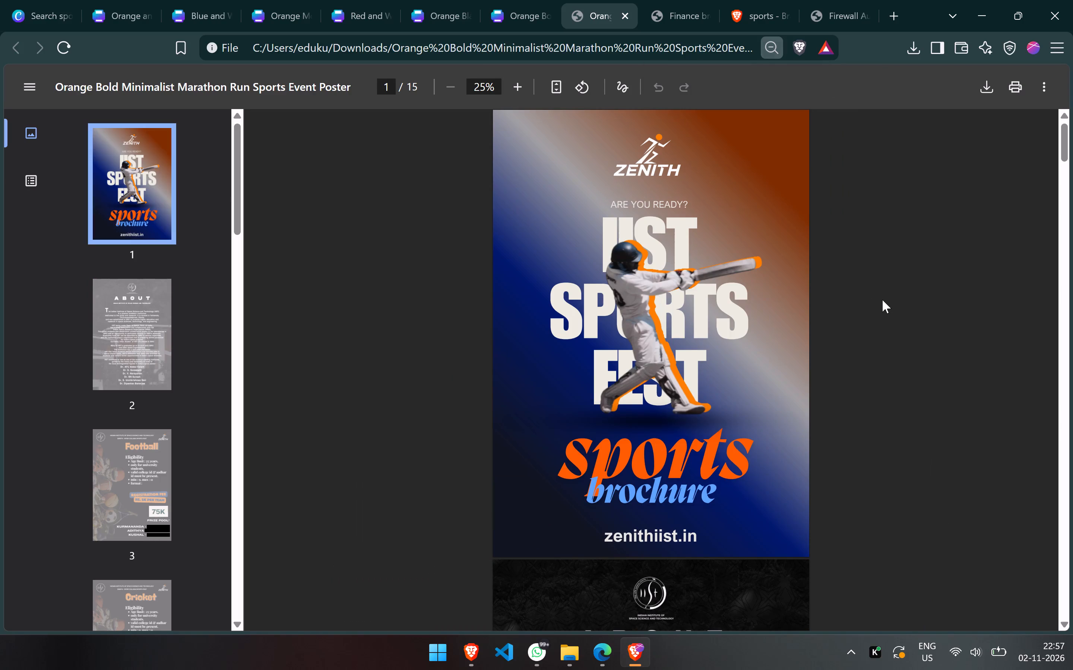
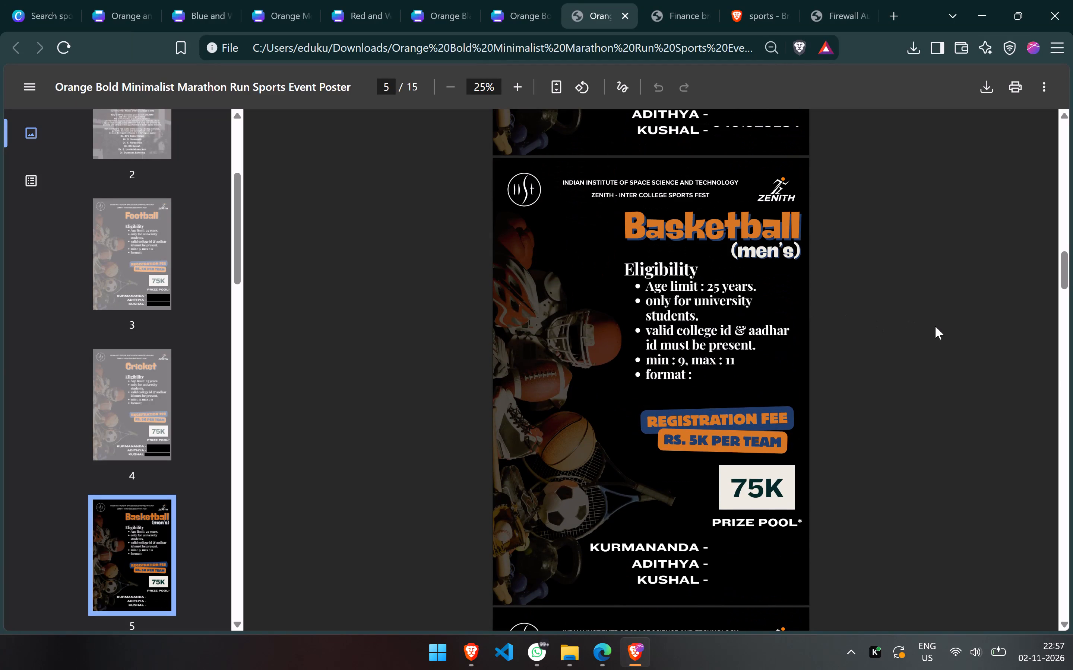
# Review the men's and women's basketball poster pages in the sports brochure PDF.
pyautogui.scroll(-3, 935, 326)
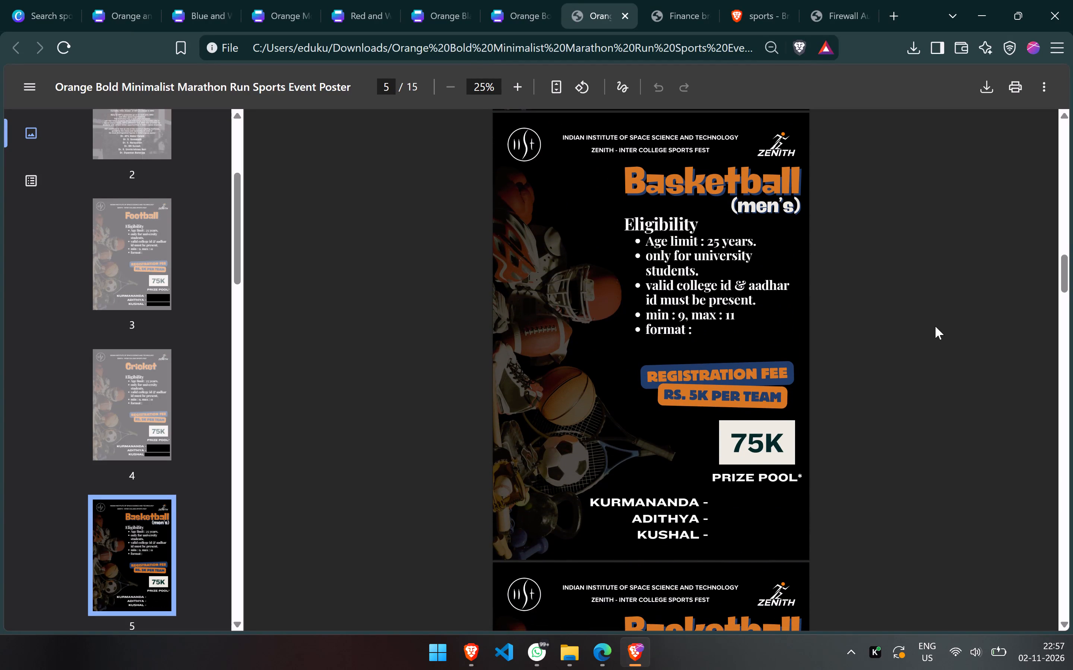
pyautogui.scroll(-3, 935, 326)
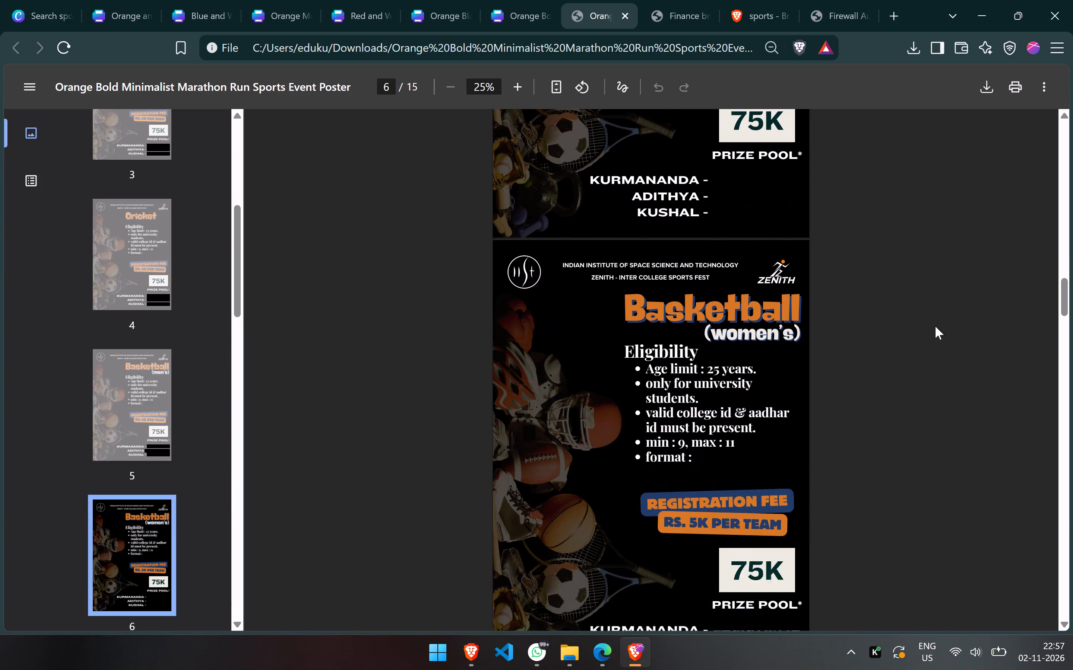
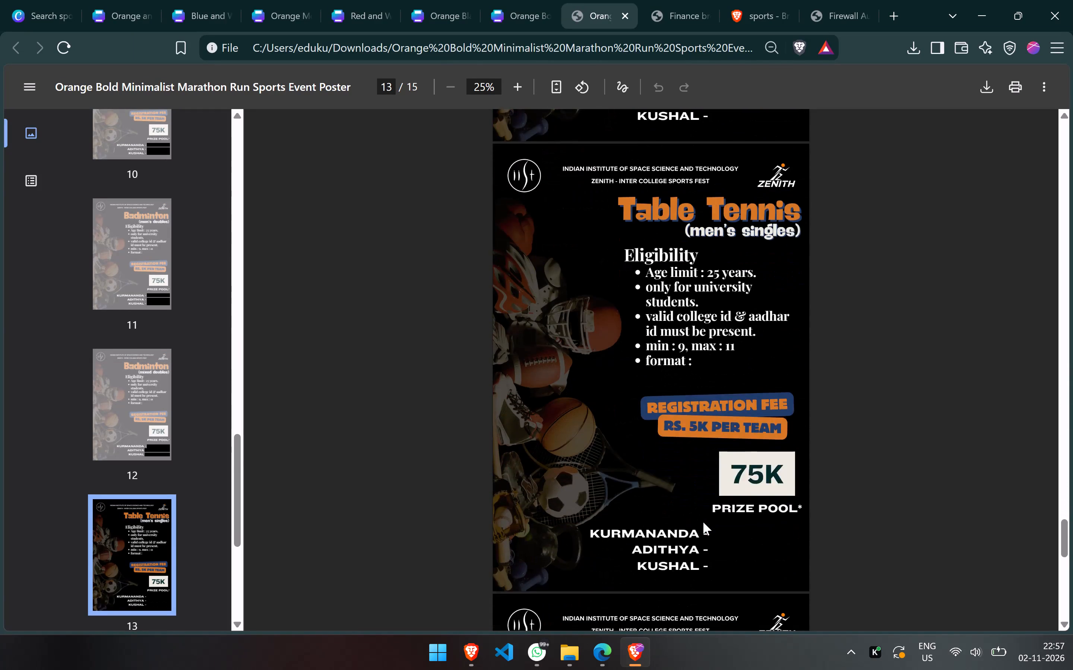
# Look back through the event poster pages to the About page near the start of the sports brochure PDF.
pyautogui.scroll(4, 703, 522)
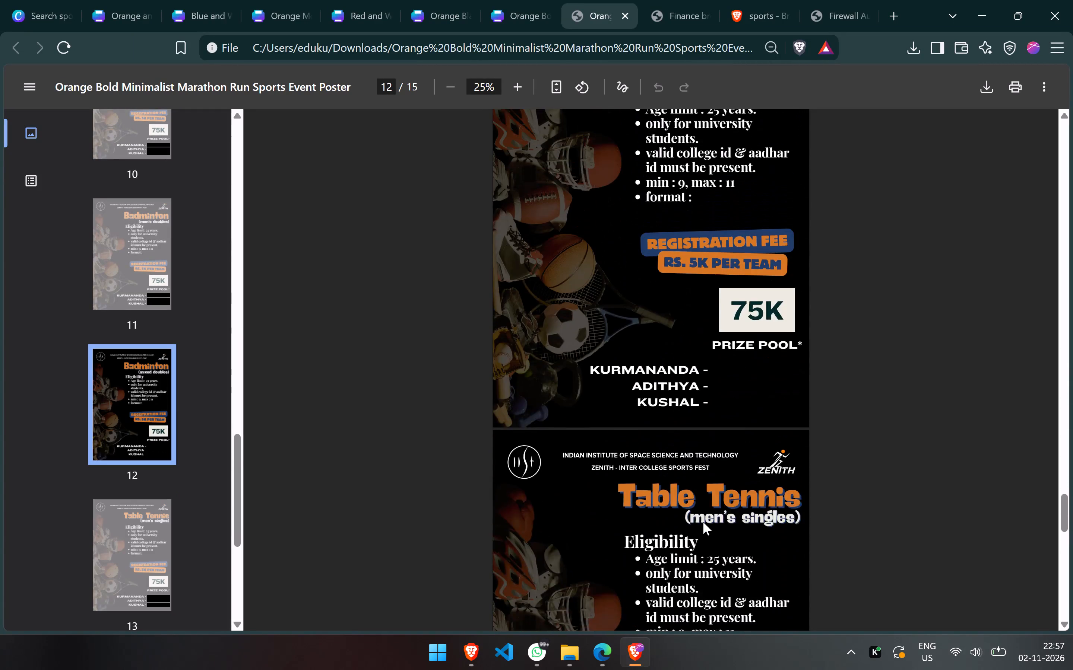
pyautogui.scroll(16, 703, 522)
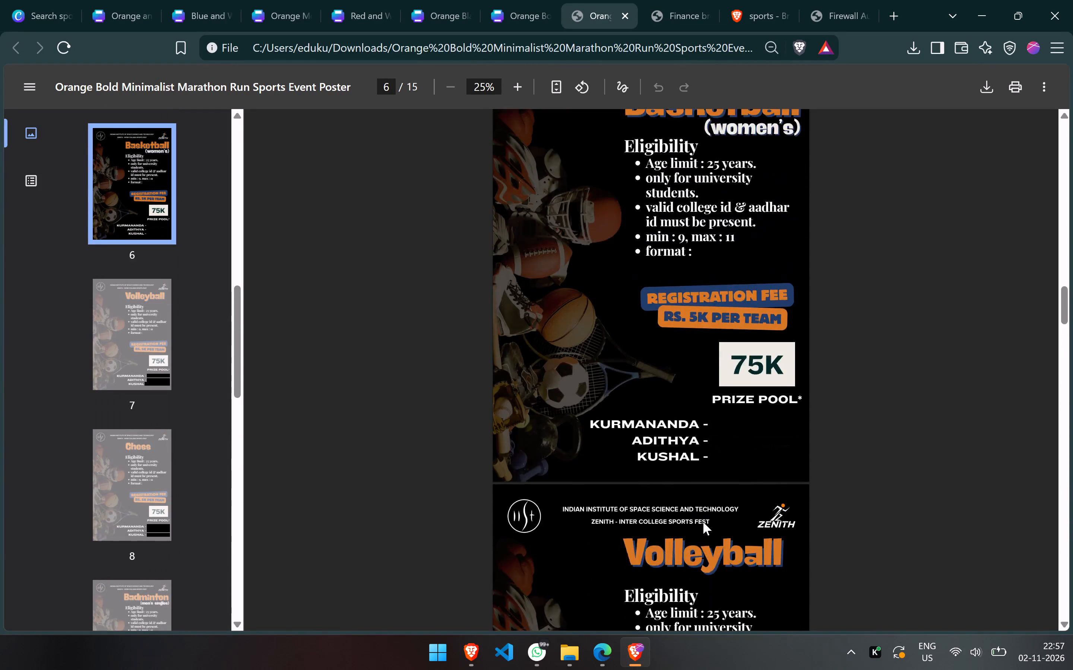
pyautogui.scroll(9, 703, 522)
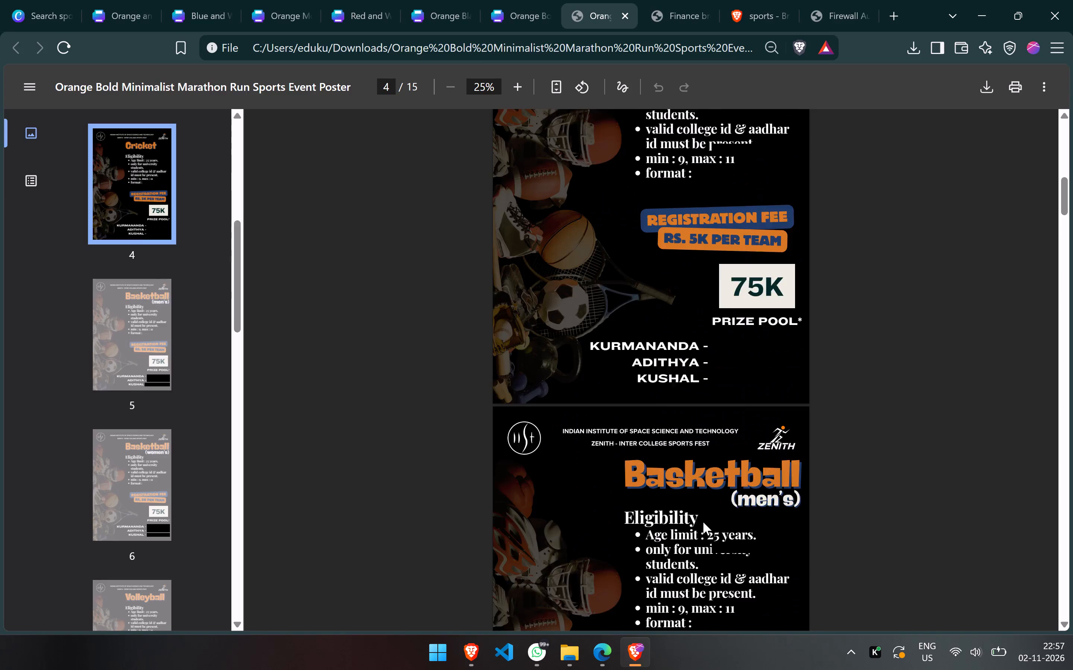
pyautogui.scroll(-6, 703, 522)
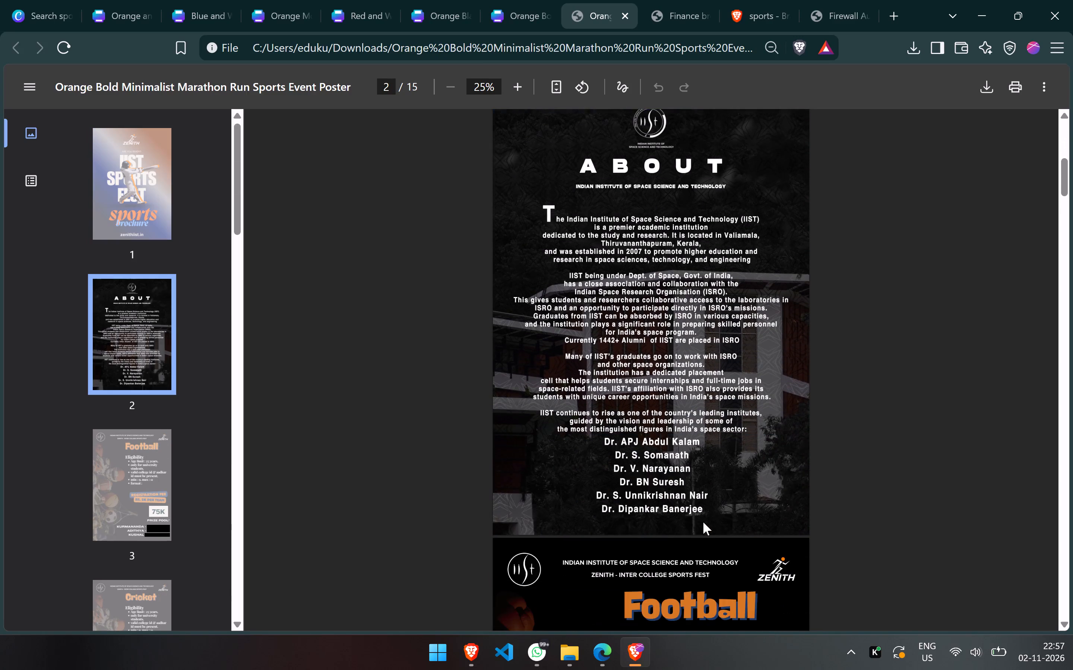
pyautogui.scroll(-2, 703, 522)
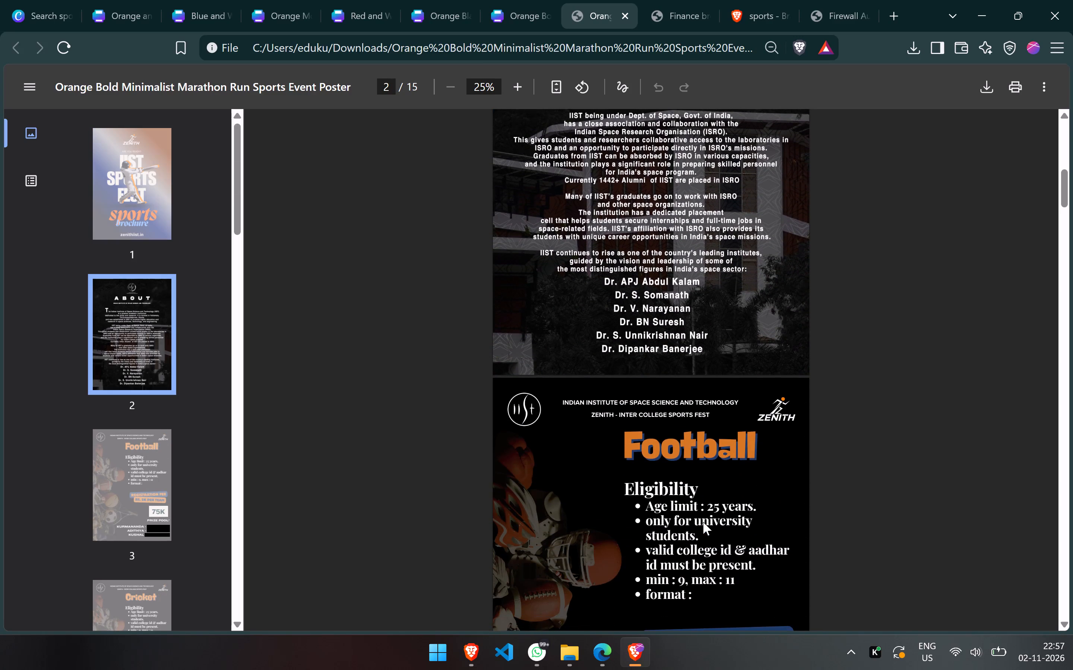
pyautogui.scroll(-2, 703, 522)
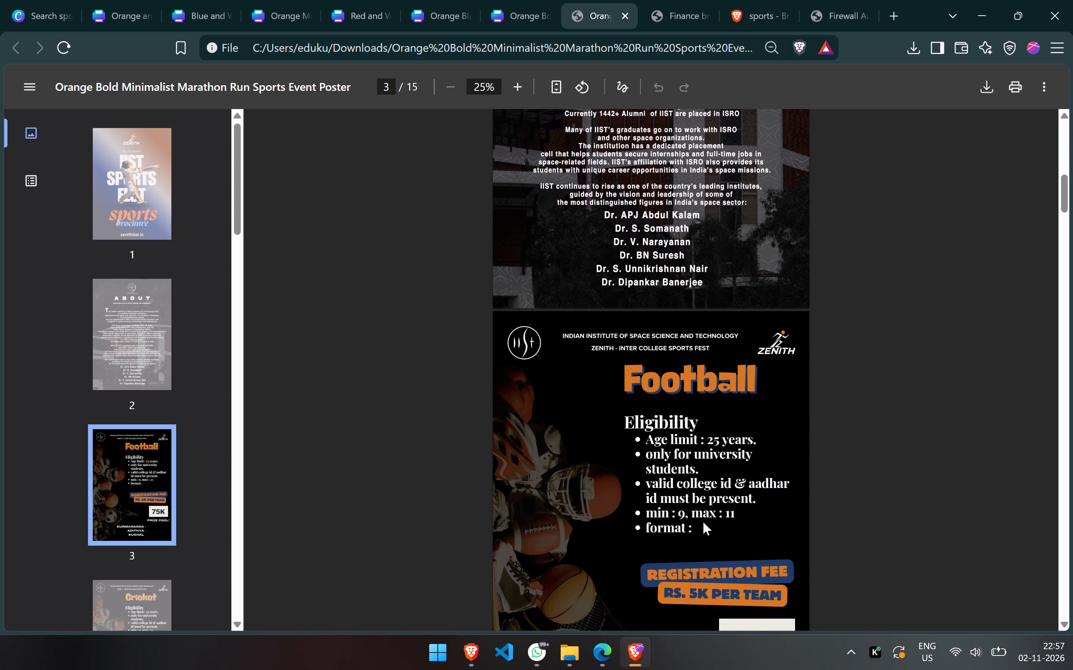
pyautogui.scroll(2, 703, 522)
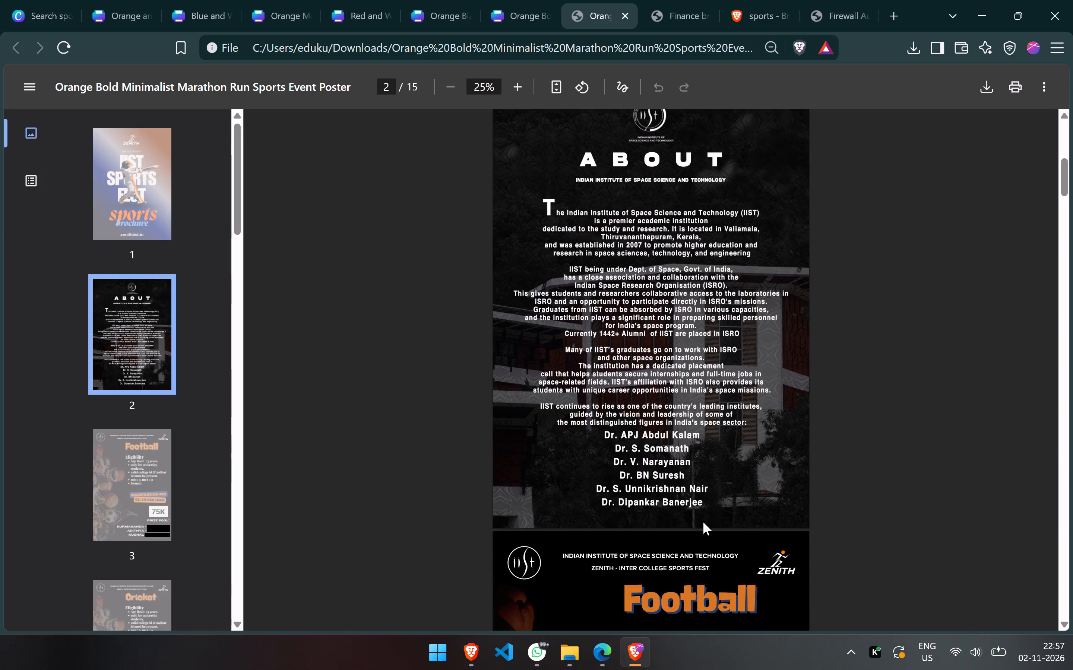
pyautogui.scroll(1, 703, 522)
# Examine the Football poster page, including its eligibility rules, registration fee, prize pool and contact lines.
pyautogui.scroll(-4, 703, 522)
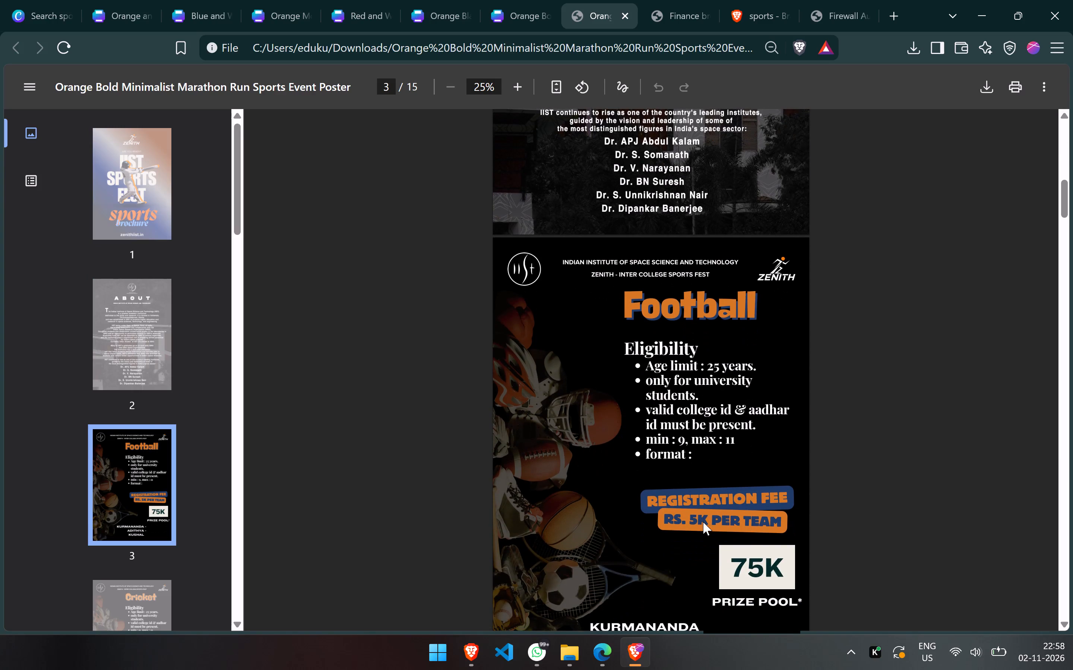
pyautogui.scroll(-2, 703, 522)
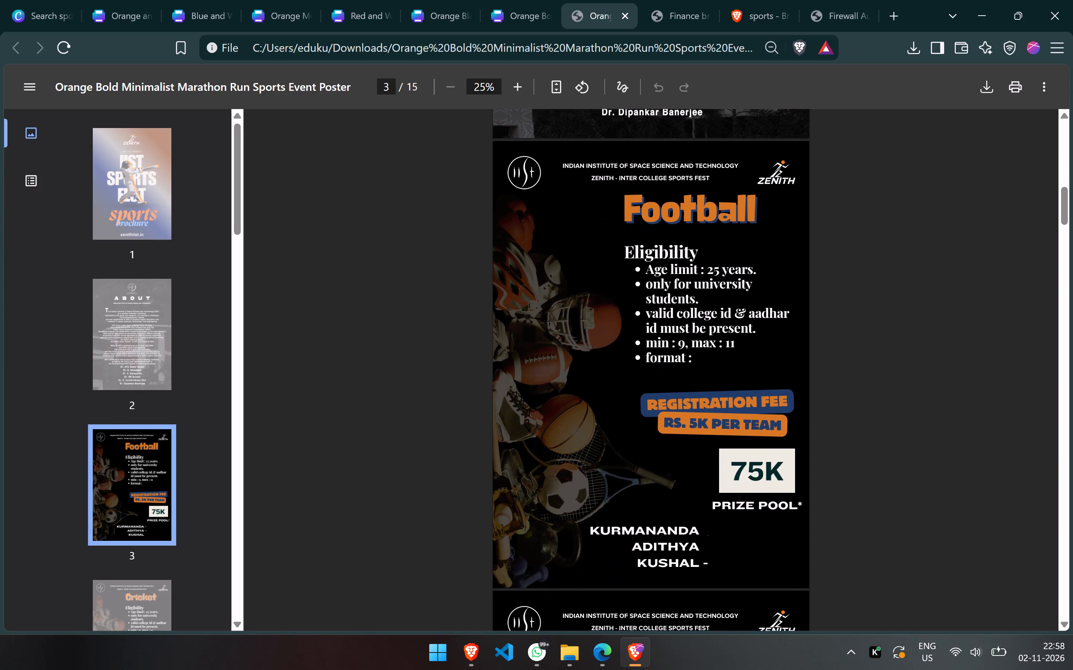
pyautogui.scroll(-1, 703, 522)
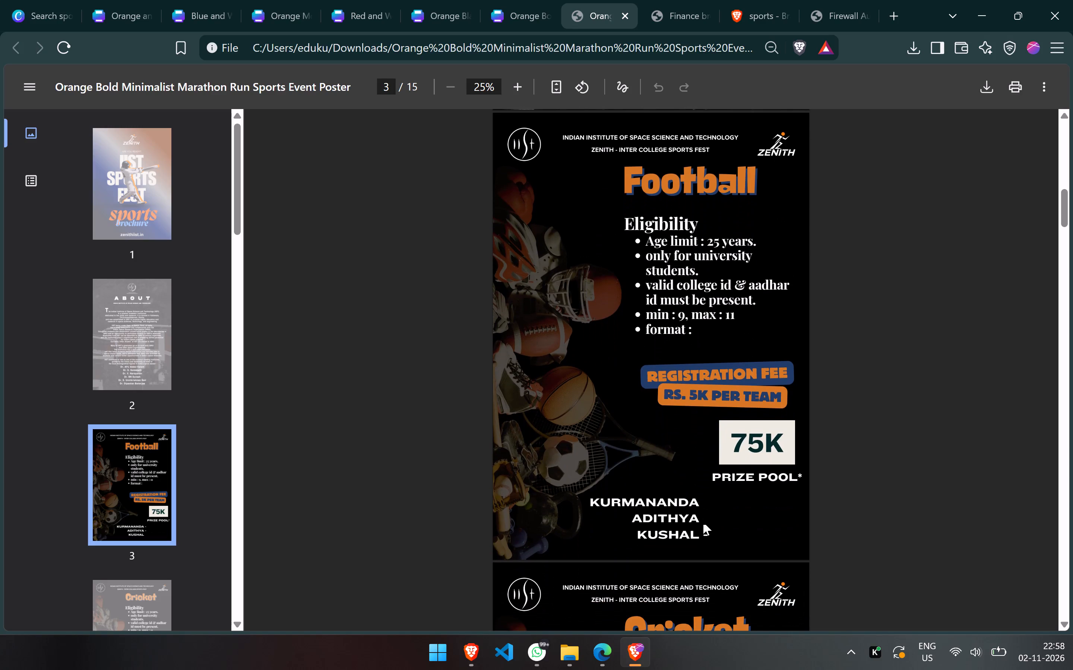
pyautogui.scroll(4, 703, 522)
pyautogui.scroll(-2, 703, 522)
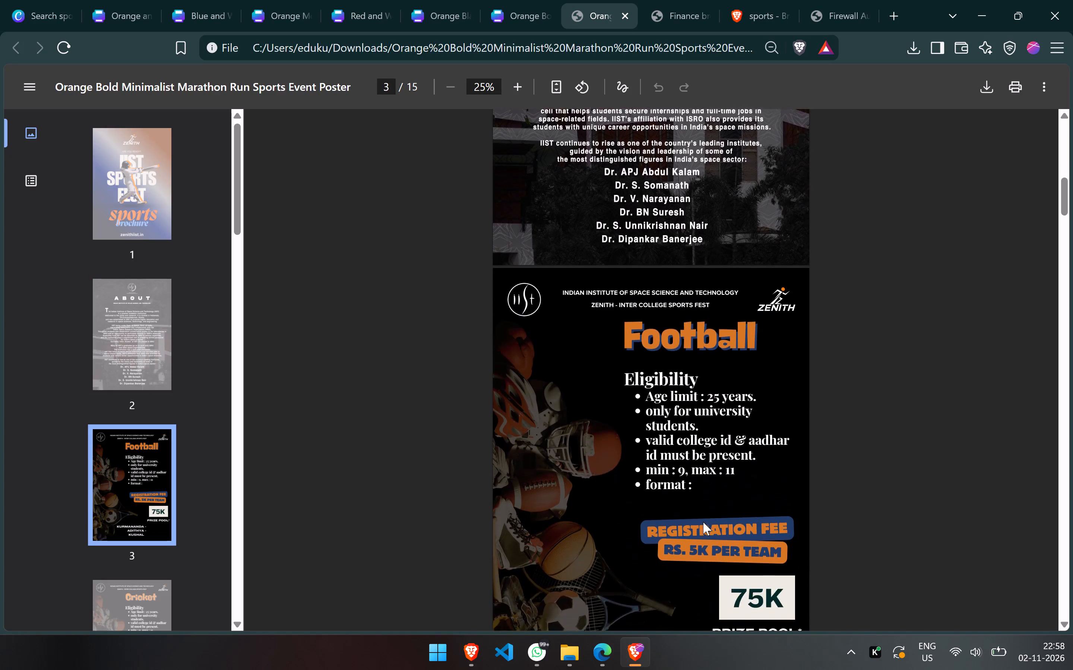
pyautogui.scroll(-1, 703, 522)
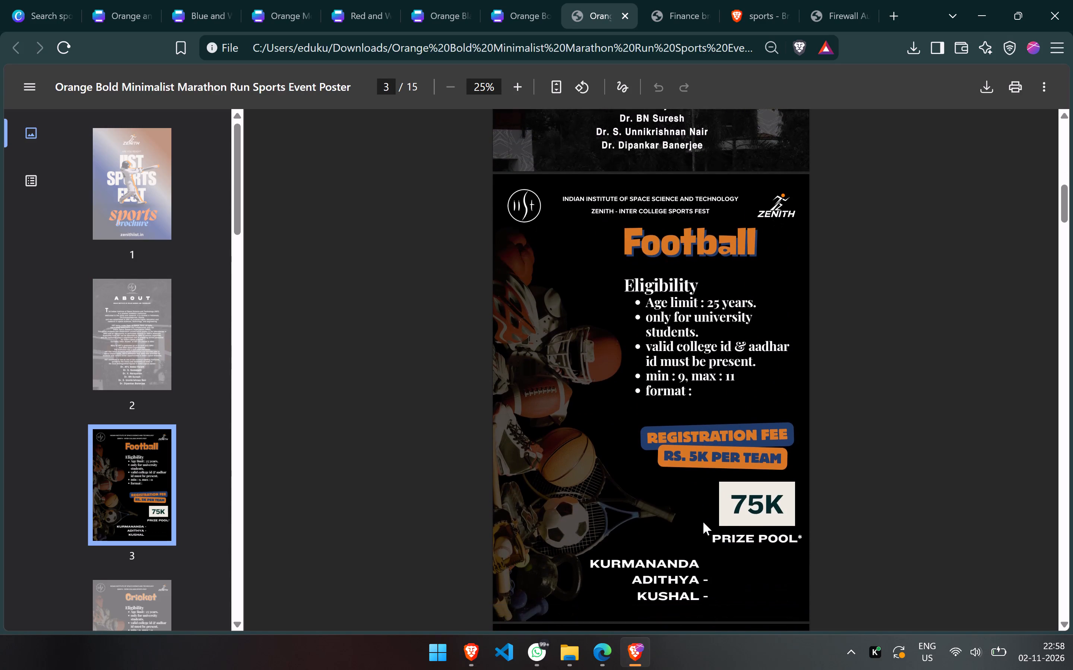
pyautogui.scroll(-1, 703, 522)
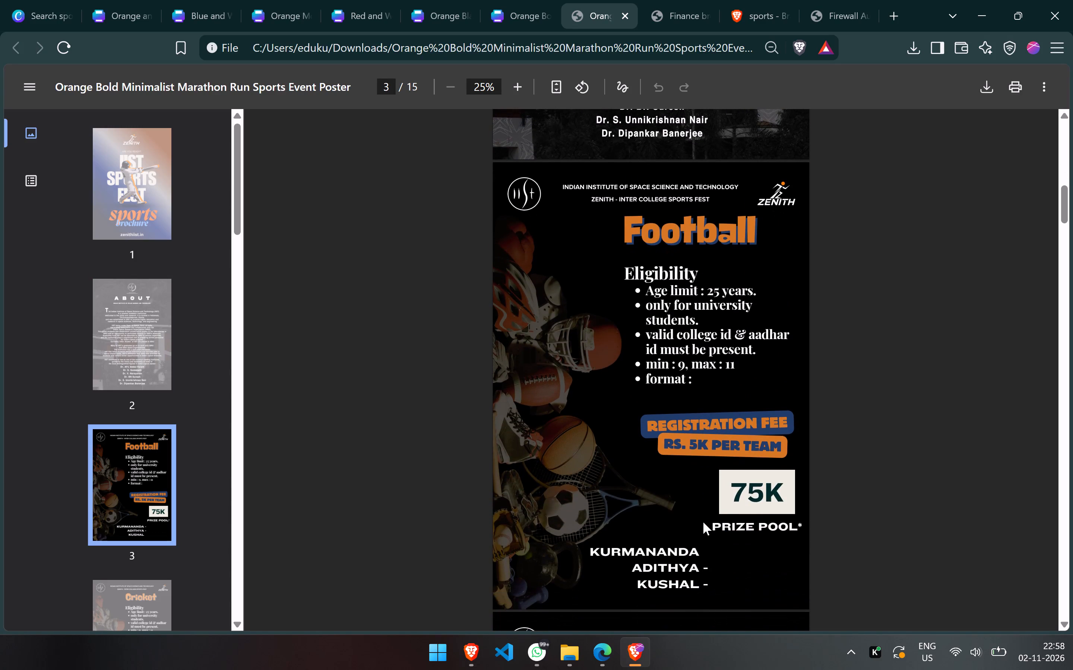
# Review the remaining event posters from Cricket through Table Tennis mixed doubles on the PDF's last page.
pyautogui.scroll(-5, 703, 522)
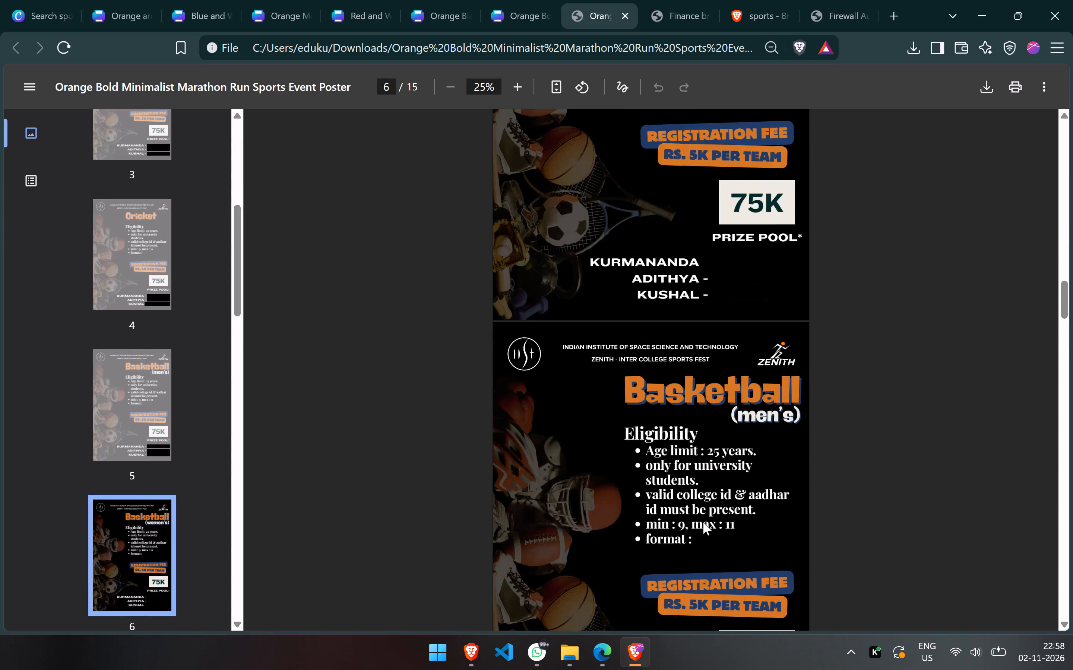
pyautogui.scroll(-10, 703, 522)
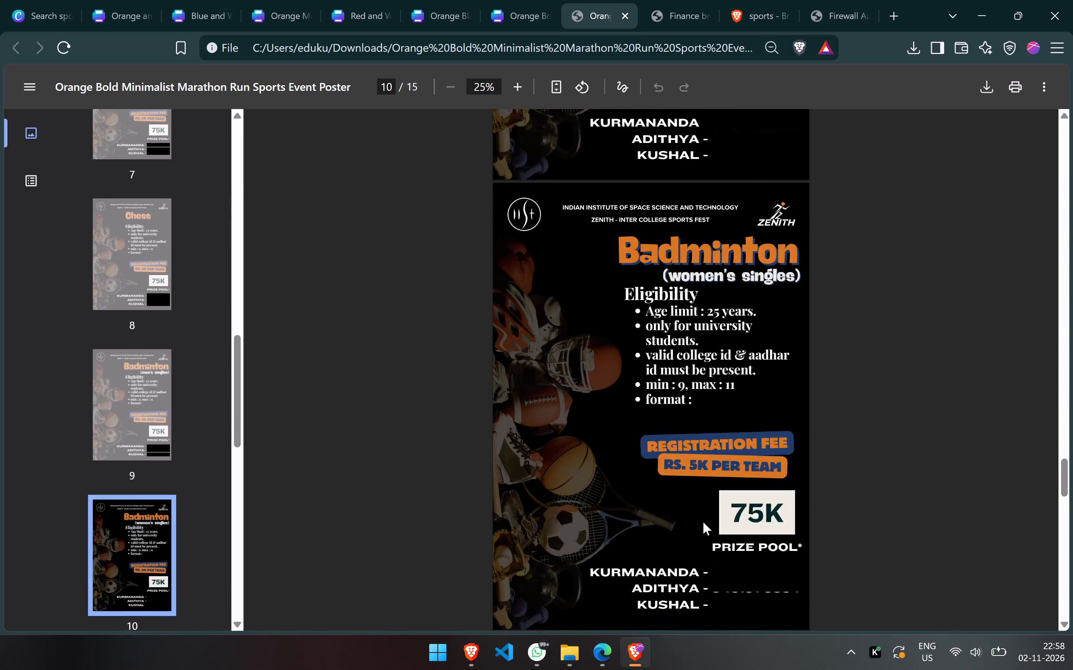
pyautogui.scroll(-5, 703, 522)
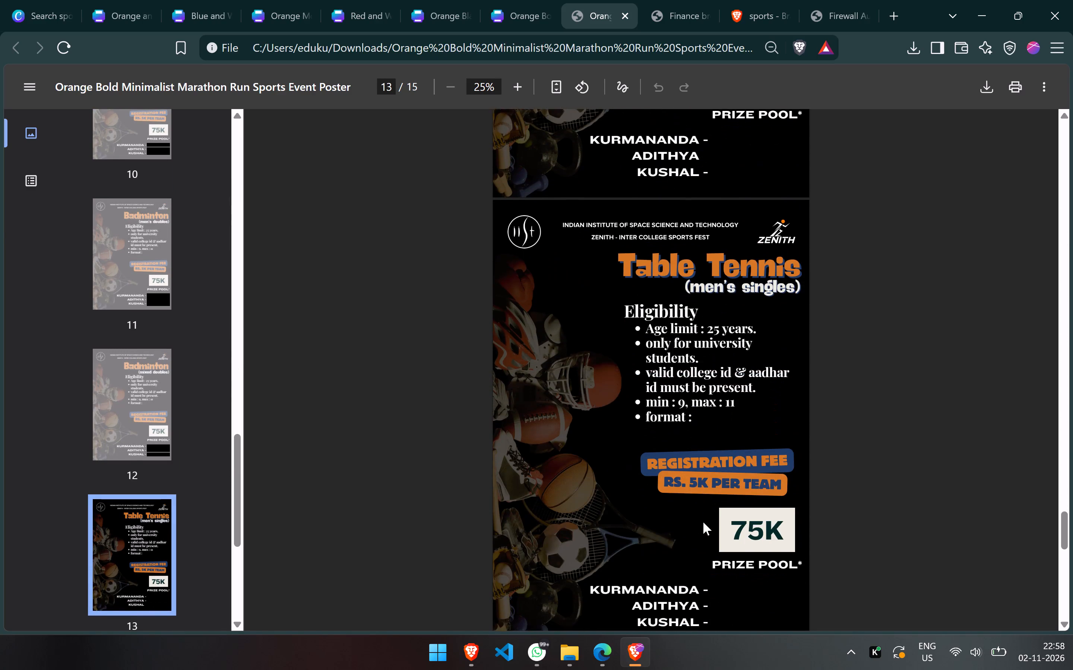
pyautogui.scroll(-8, 703, 522)
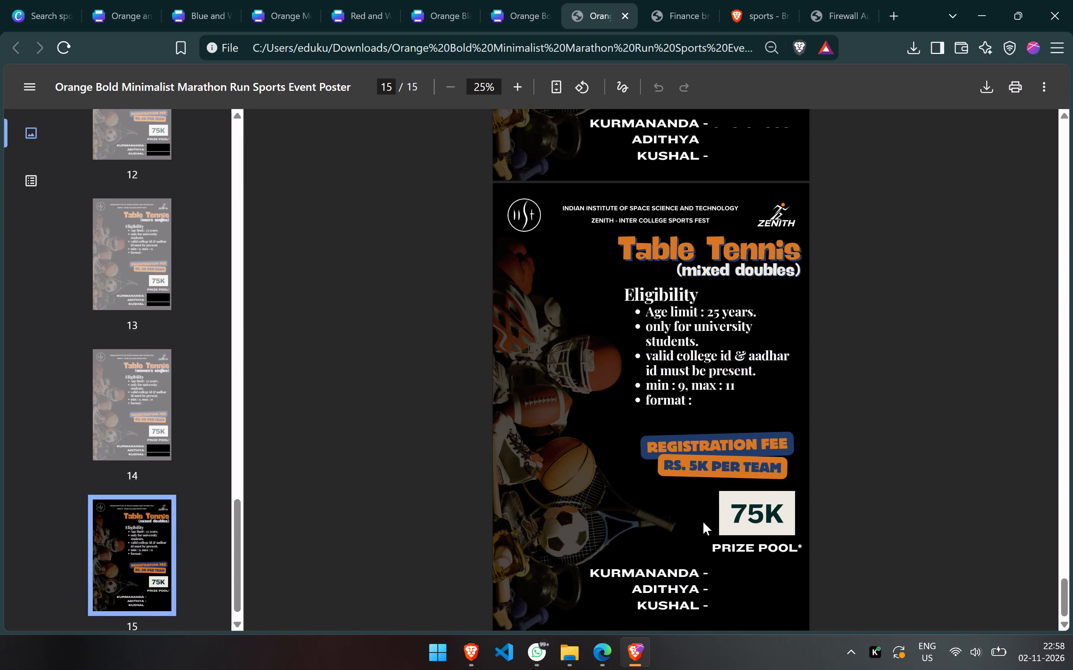
pyautogui.press('Escape')
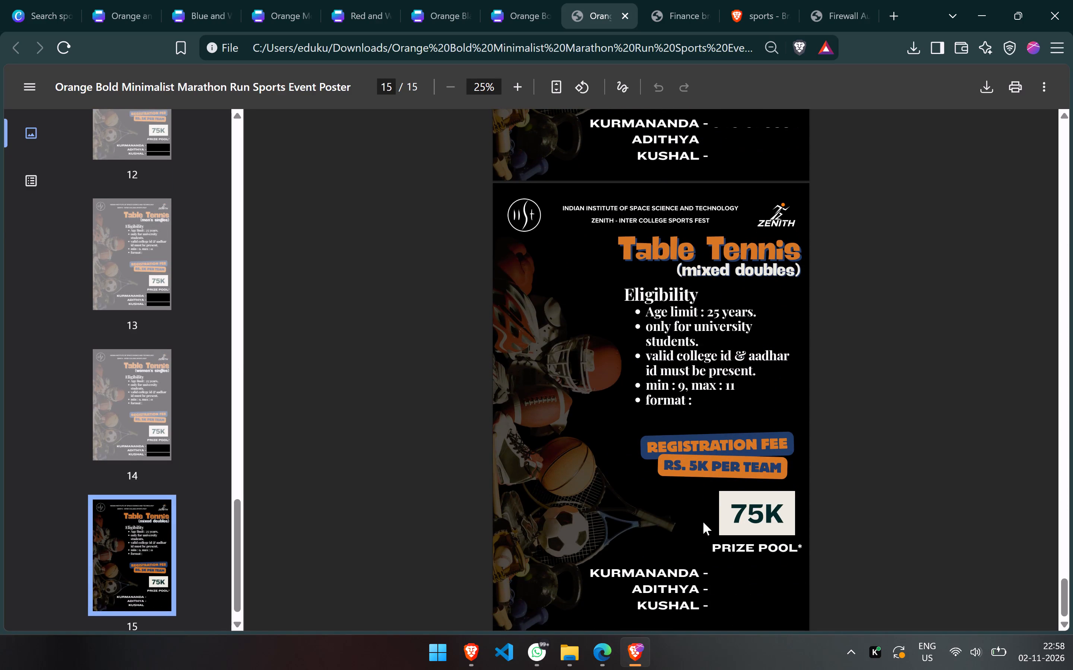